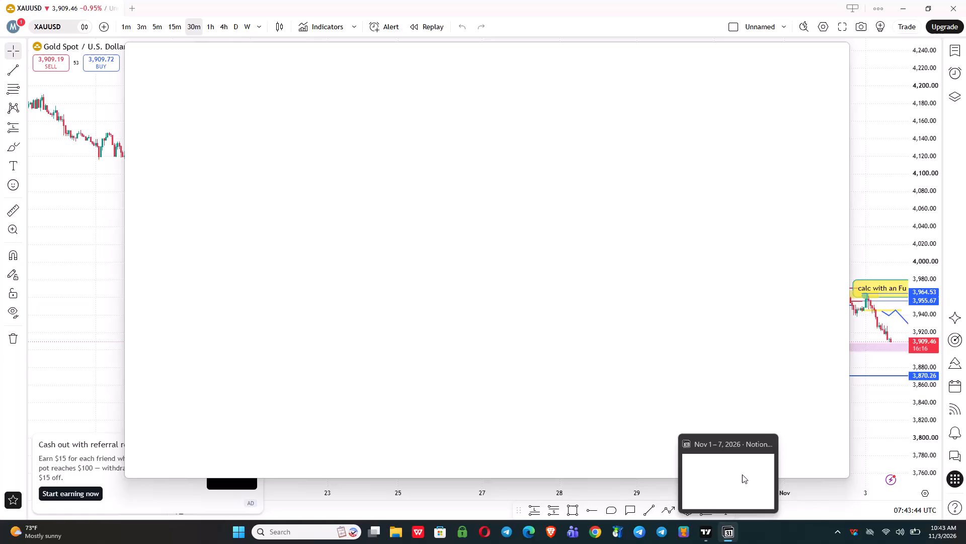
# Close the blank Notion Calendar window and return to the chart.
pyautogui.click(770, 443)
pyautogui.moveTo(664, 373); pyautogui.dragTo(770, 443)
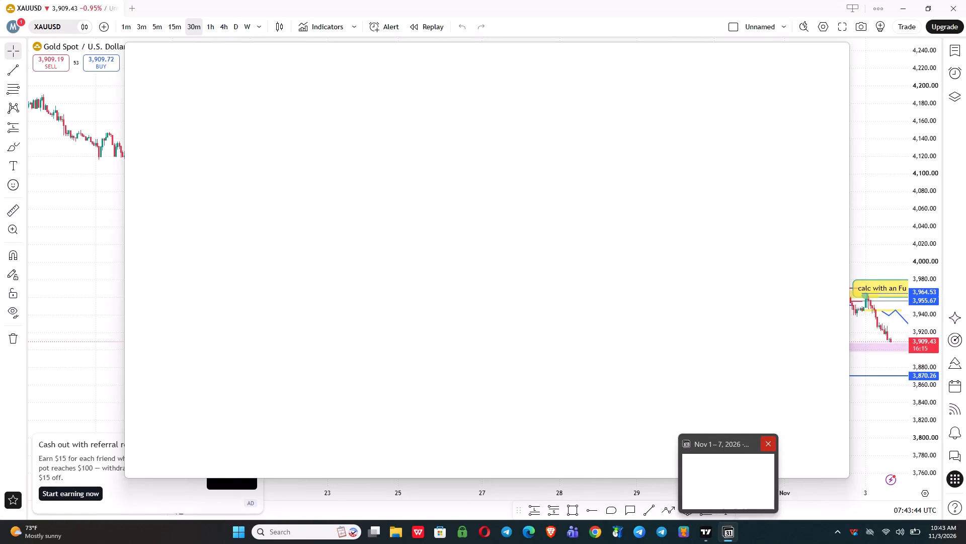
# Switch the XAUUSD chart to the 1-hour timeframe.
pyautogui.moveTo(770, 443); pyautogui.dragTo(356, 314)
pyautogui.moveTo(927, 440); pyautogui.dragTo(858, 69)
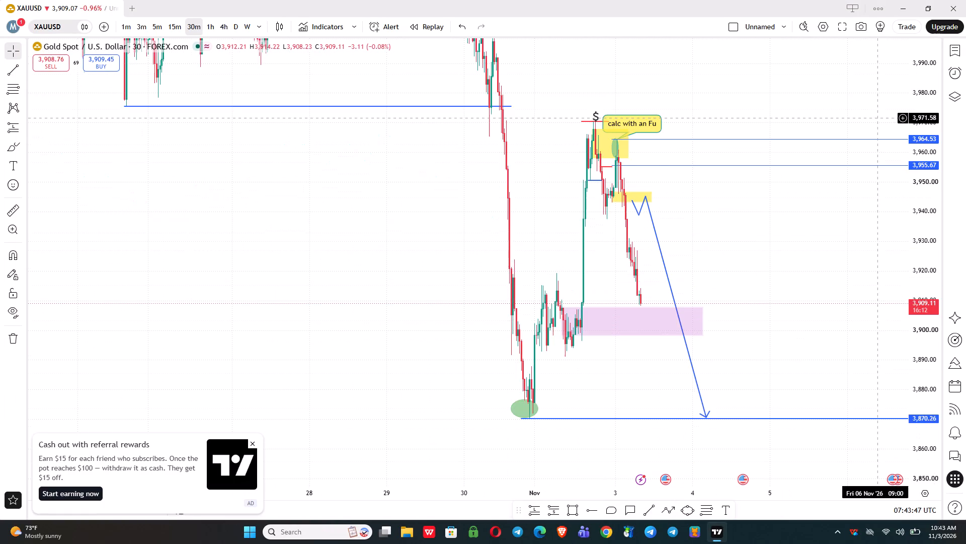
pyautogui.scroll(3, 490, 196)
pyautogui.click(210, 33)
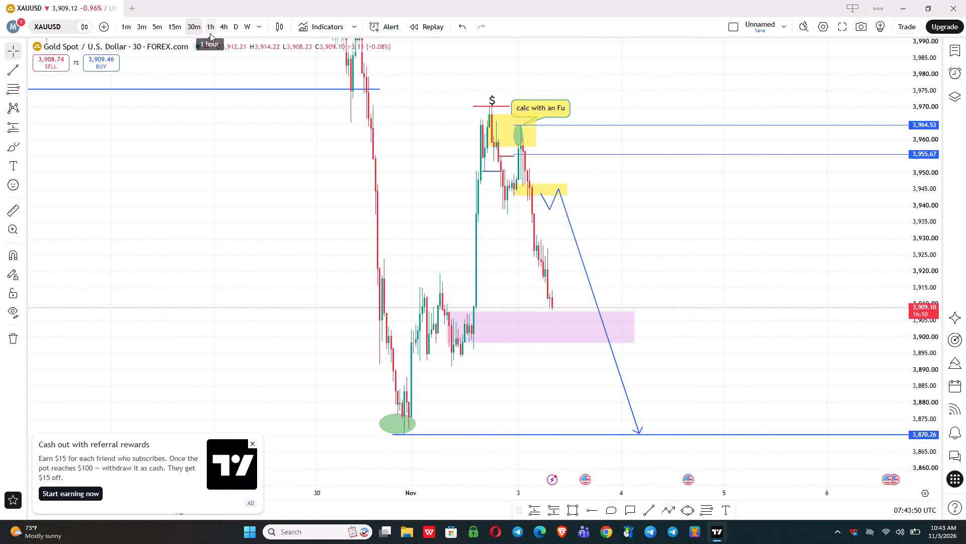
pyautogui.scroll(5, 251, 135)
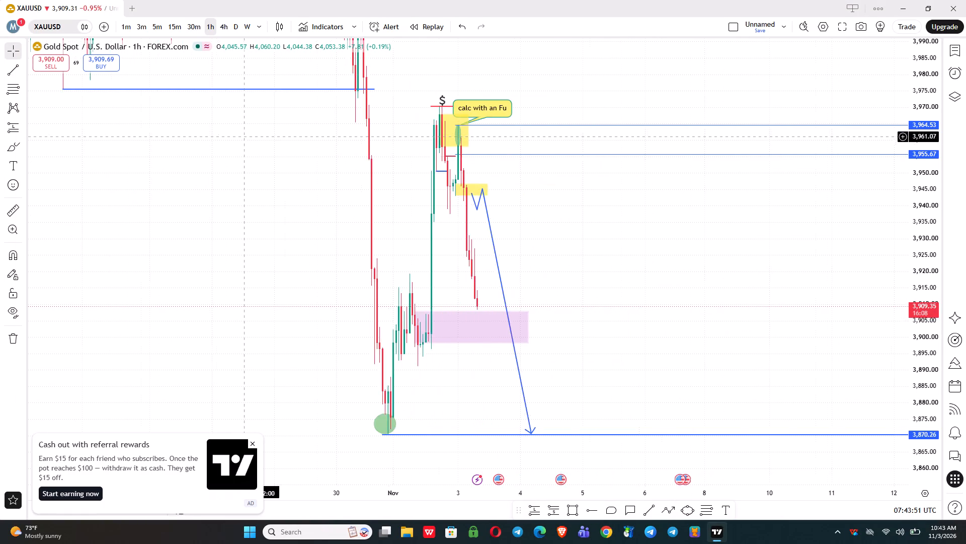
pyautogui.moveTo(566, 267); pyautogui.dragTo(811, 275)
pyautogui.scroll(3, 531, 219)
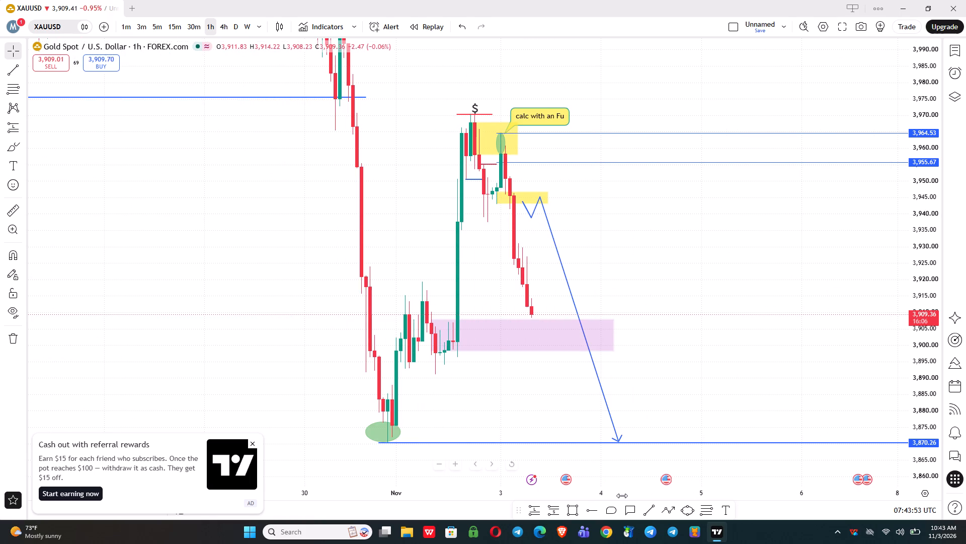
# Draw a short horizontal trend line at about 3,931 over the 3 November candle highs, below the lower yellow zone.
pyautogui.click(648, 508)
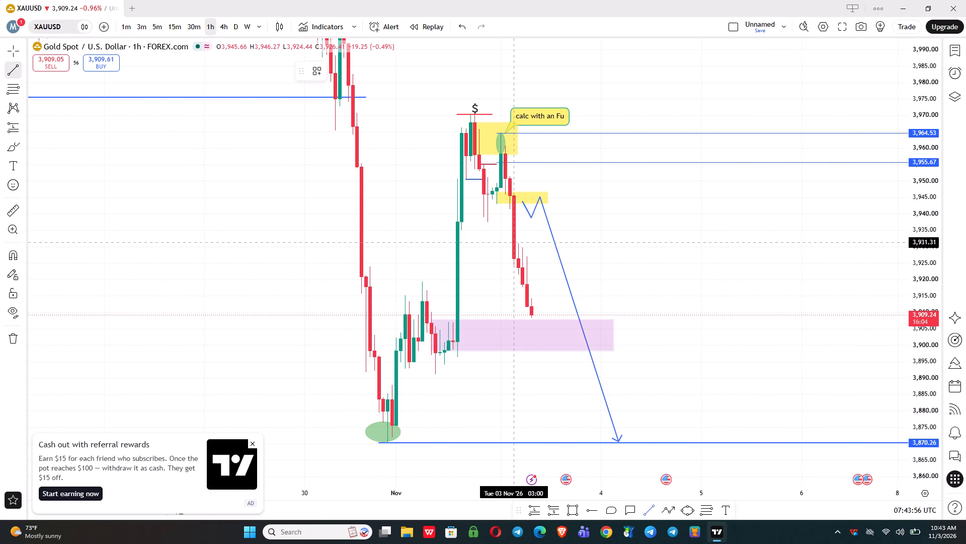
pyautogui.click(514, 242)
pyautogui.keyDown('shift'); pyautogui.click(524, 242); pyautogui.keyUp('shift')
pyautogui.keyDown('shift'); pyautogui.click(536, 250); pyautogui.keyUp('shift')
pyautogui.moveTo(528, 256); pyautogui.dragTo(629, 262)
# Change the colour of the new short trend line at about 3,931 to red.
pyautogui.scroll(5, 520, 259)
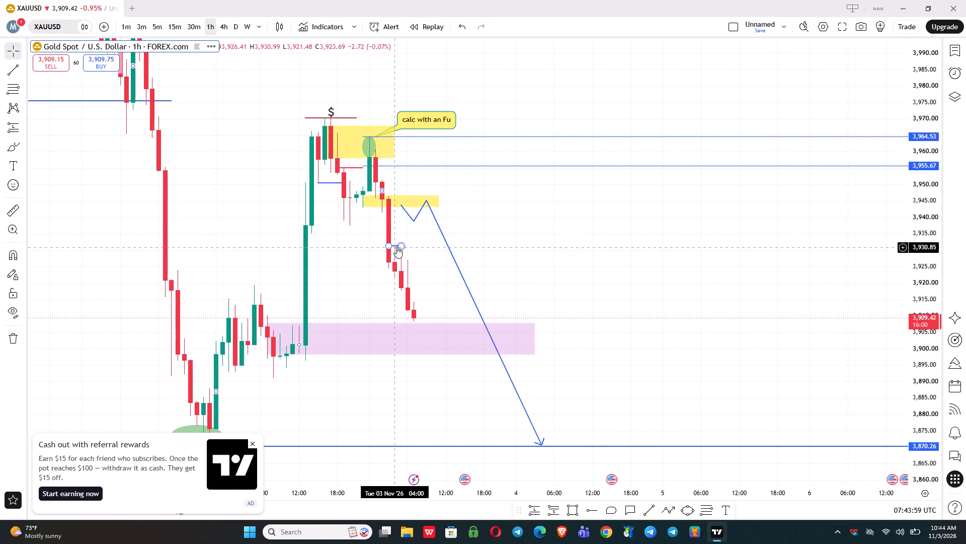
pyautogui.click(396, 247)
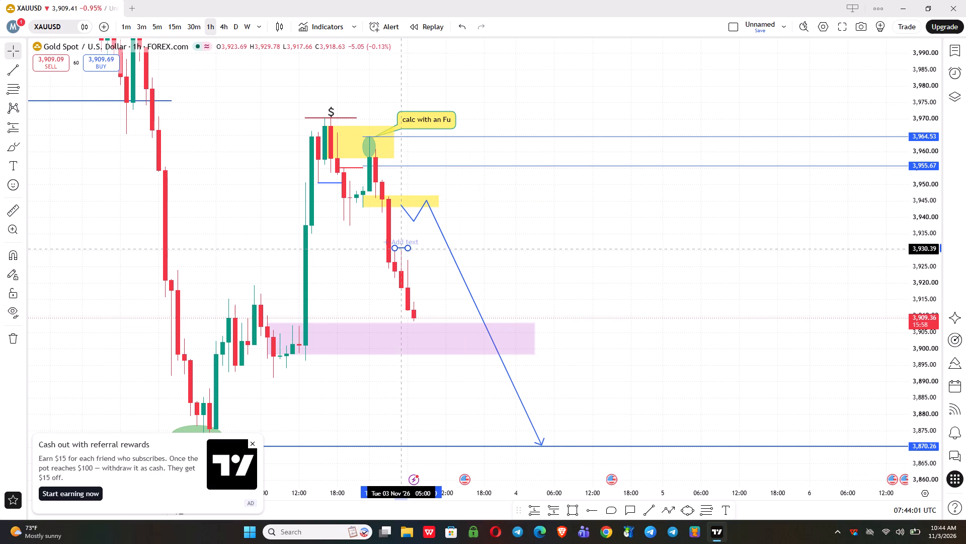
pyautogui.click(405, 259)
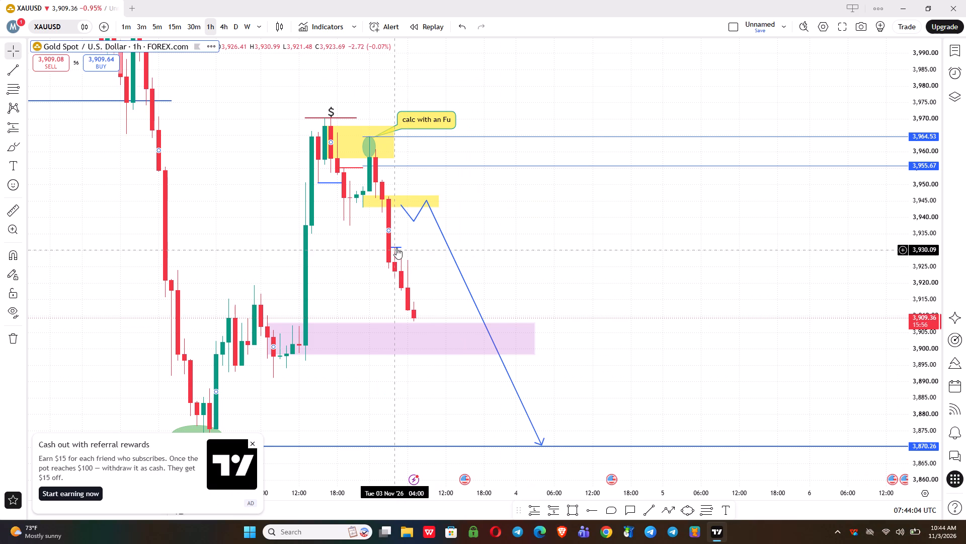
pyautogui.click(396, 248)
pyautogui.click(336, 70)
pyautogui.click(337, 103)
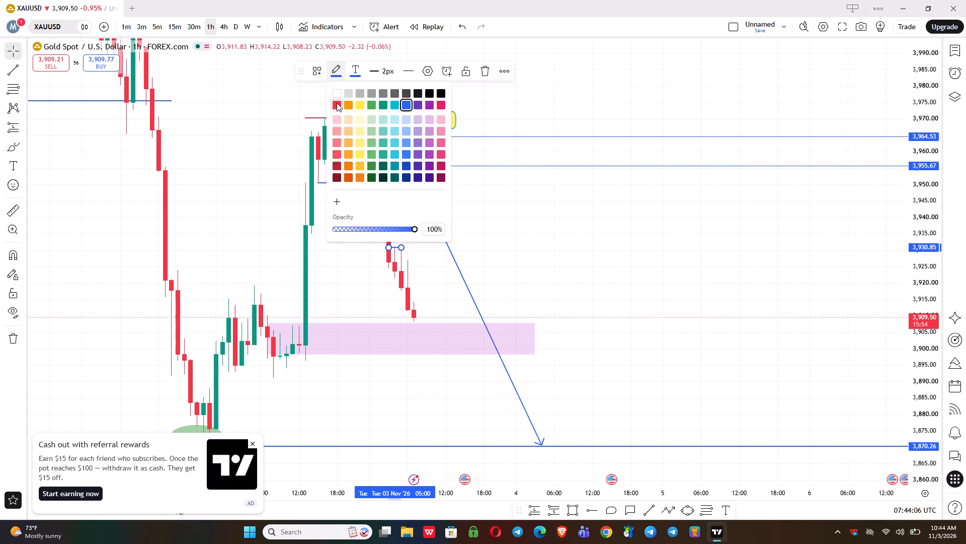
pyautogui.click(263, 186)
# On the 30-minute timeframe, align the short red line with the candle high at about 3,931.02 and shift it one bar later.
pyautogui.click(193, 28)
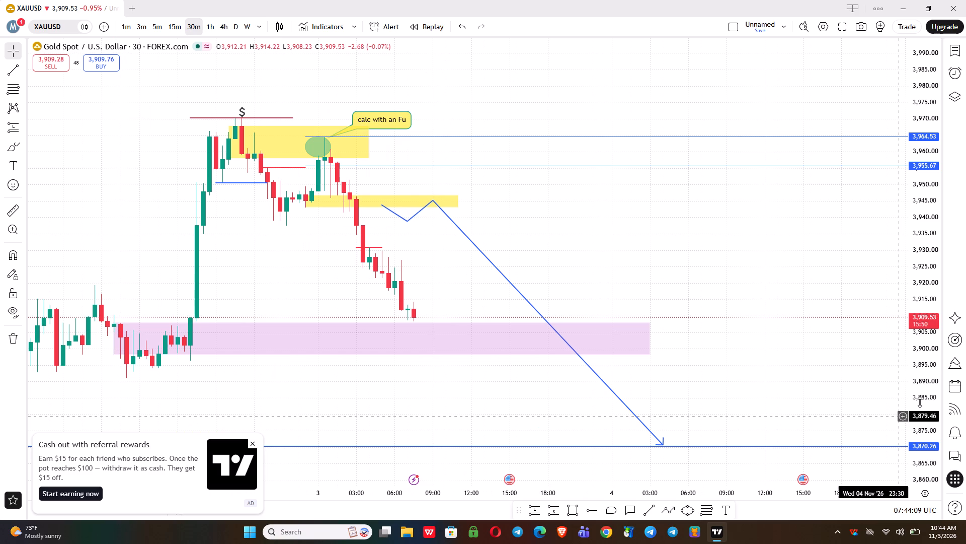
pyautogui.moveTo(919, 441); pyautogui.dragTo(849, 133)
pyautogui.moveTo(698, 199); pyautogui.dragTo(799, 278)
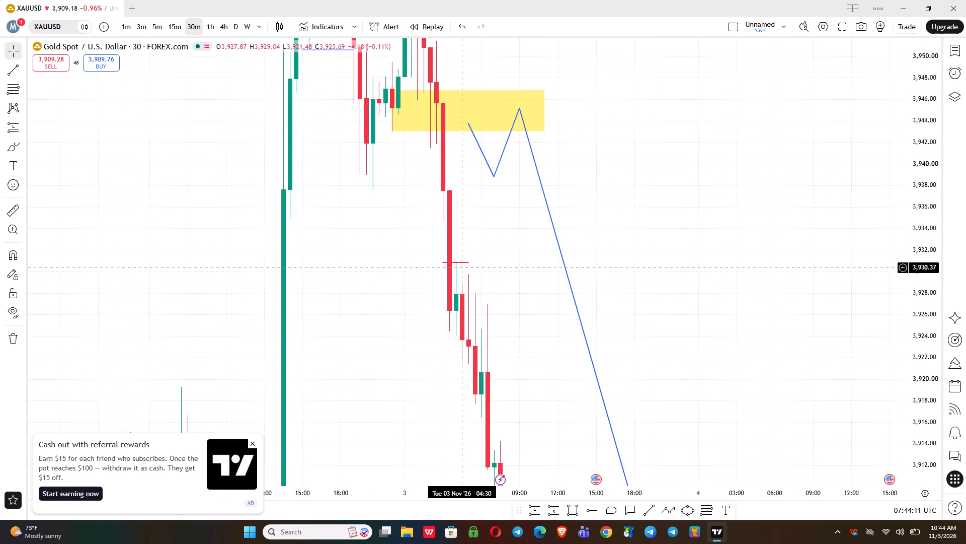
pyautogui.moveTo(461, 262); pyautogui.dragTo(464, 260)
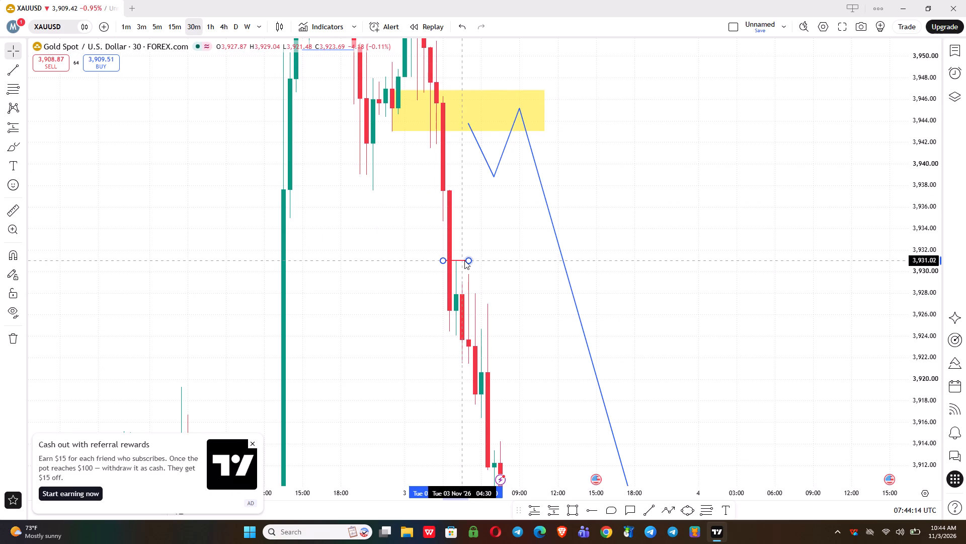
pyautogui.moveTo(464, 260); pyautogui.dragTo(467, 260)
pyautogui.click(467, 273)
pyautogui.moveTo(510, 289); pyautogui.dragTo(501, 271)
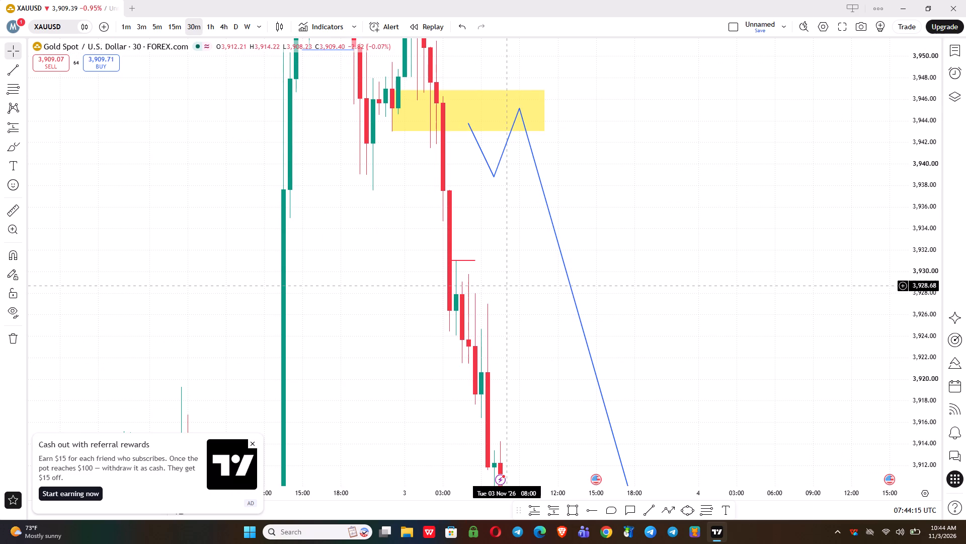
# Draw a Fib retracement from 3,923.72 up to 3,929.76, starting at the 3 November 04:30 candle.
pyautogui.click(700, 508)
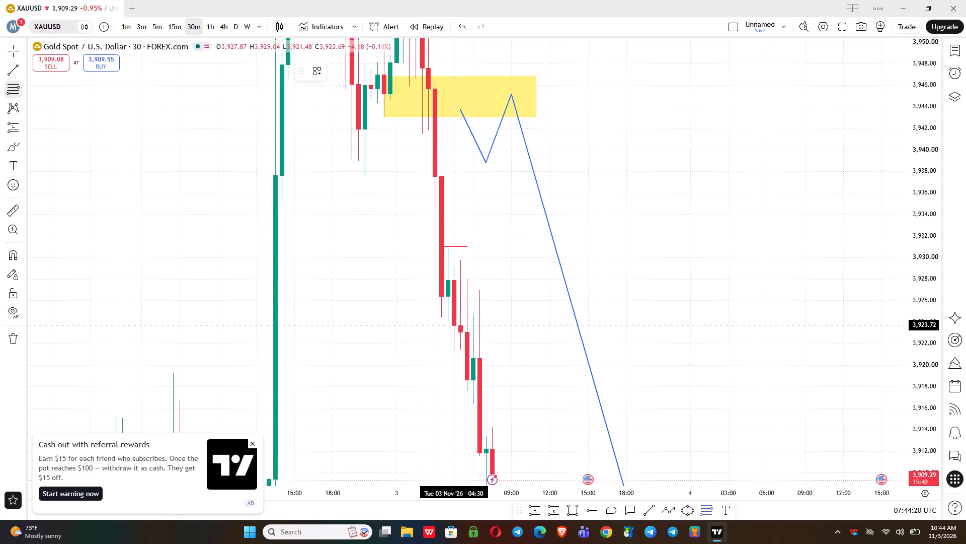
pyautogui.click(456, 325)
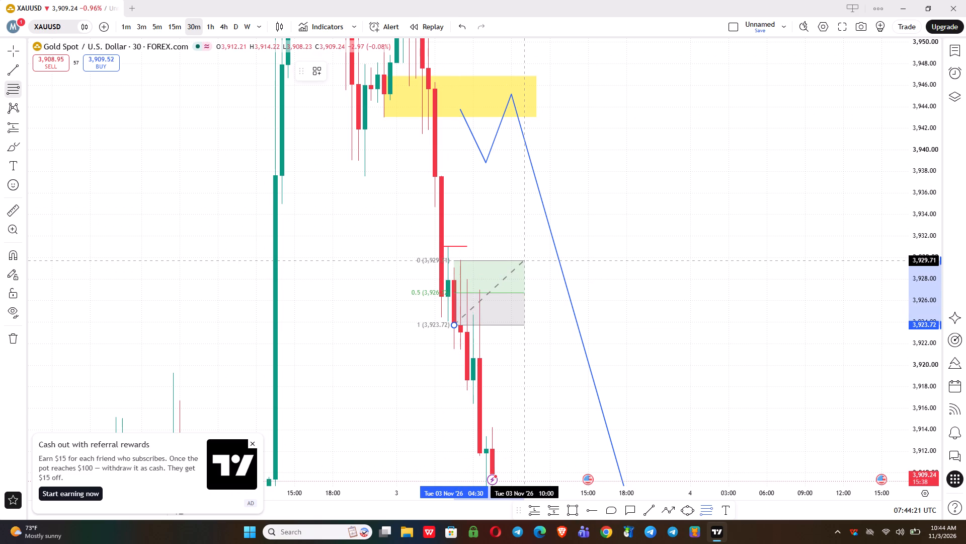
pyautogui.click(524, 260)
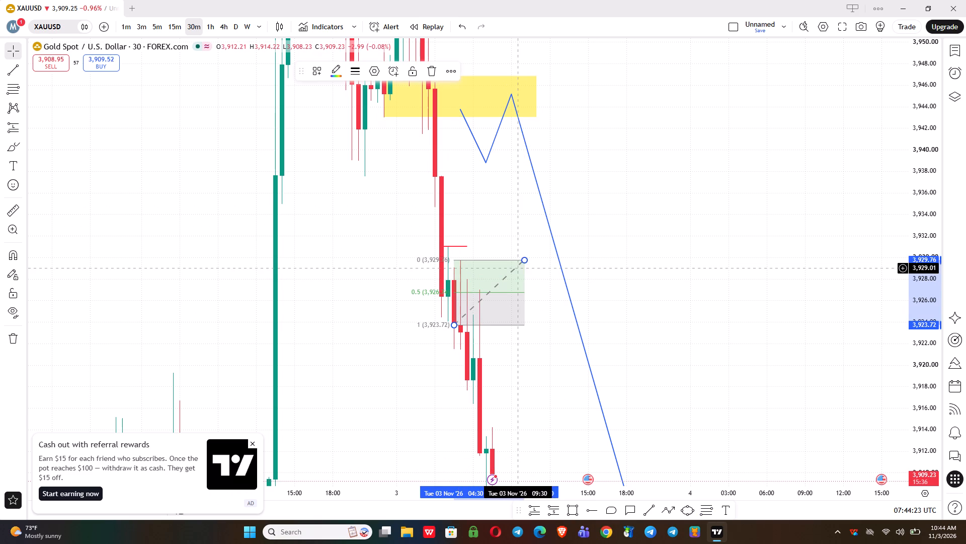
# Place a Short position at the Fib's 0.5 level, with entry at 3,926.77 from 3 November 06:00.
pyautogui.click(550, 510)
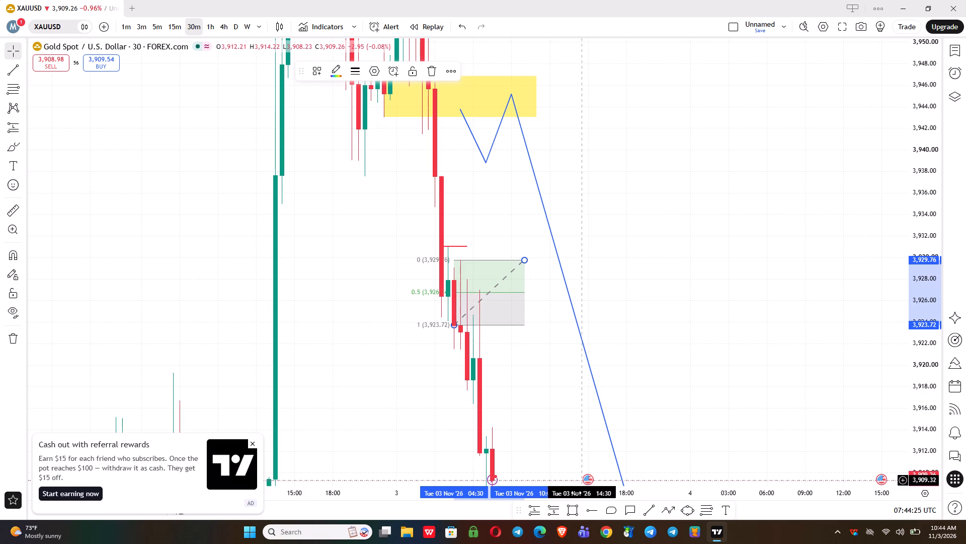
pyautogui.click(555, 512)
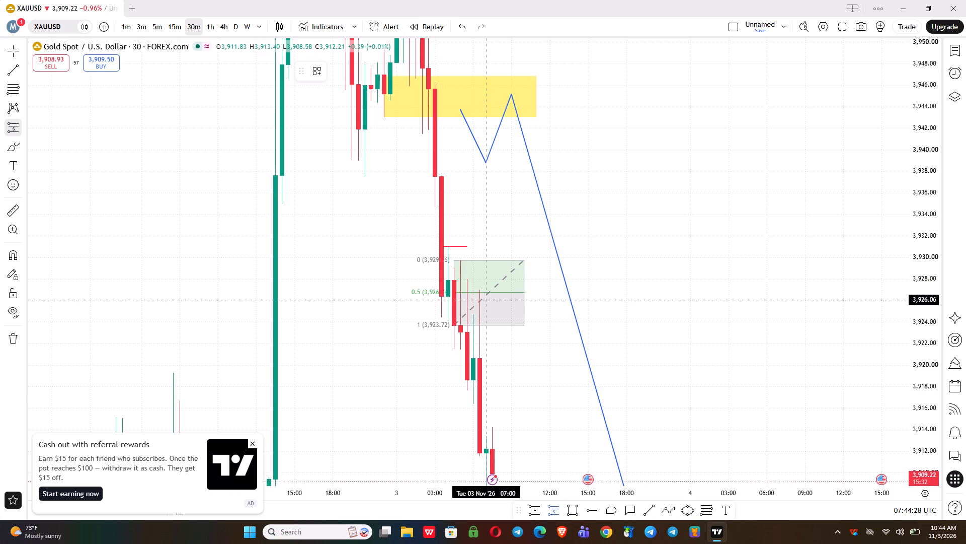
pyautogui.click(472, 292)
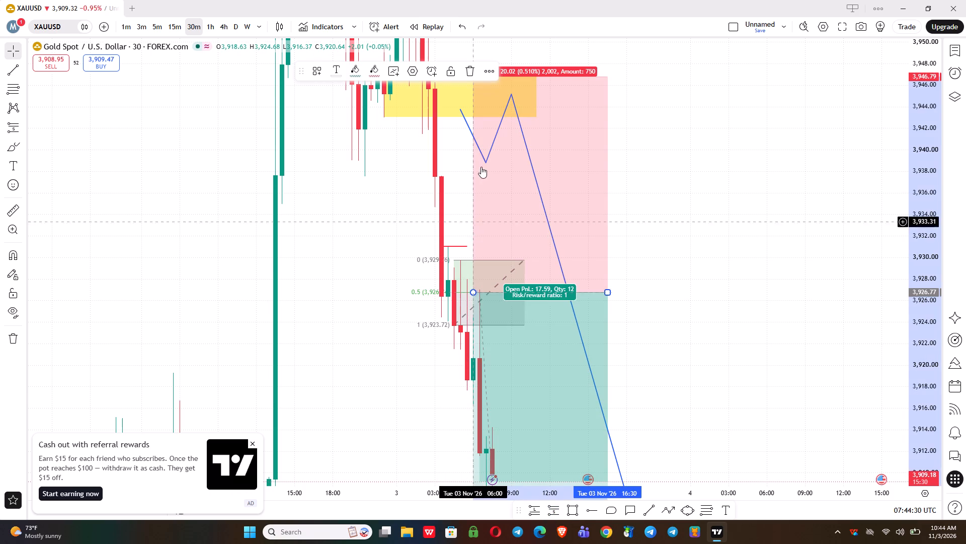
# Tighten the short position's stop to 3,930.44, just below the short red line.
pyautogui.moveTo(920, 81); pyautogui.dragTo(884, 272)
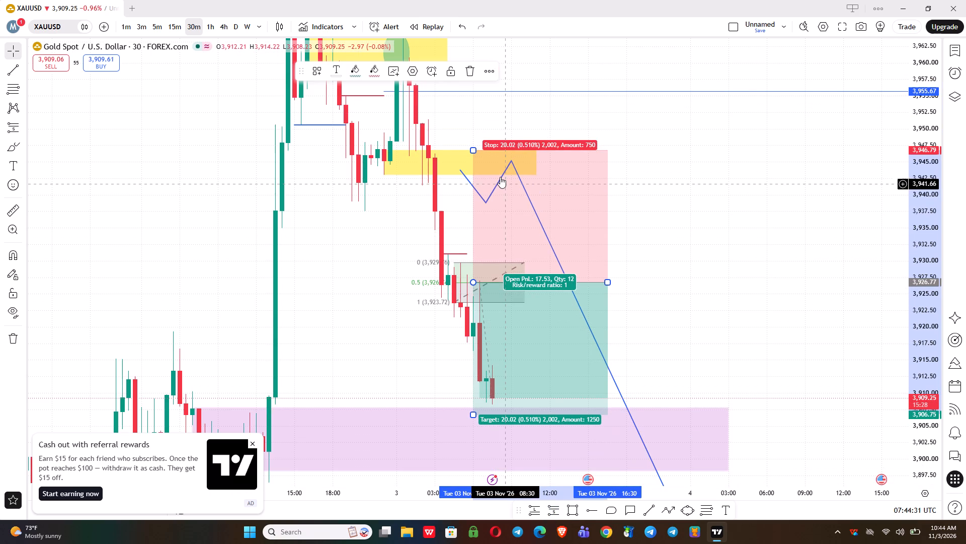
pyautogui.moveTo(474, 151); pyautogui.dragTo(483, 258)
# Delete the Fib retracement drawn beside the short position.
pyautogui.moveTo(741, 254); pyautogui.dragTo(713, 144)
pyautogui.scroll(-2, 653, 182)
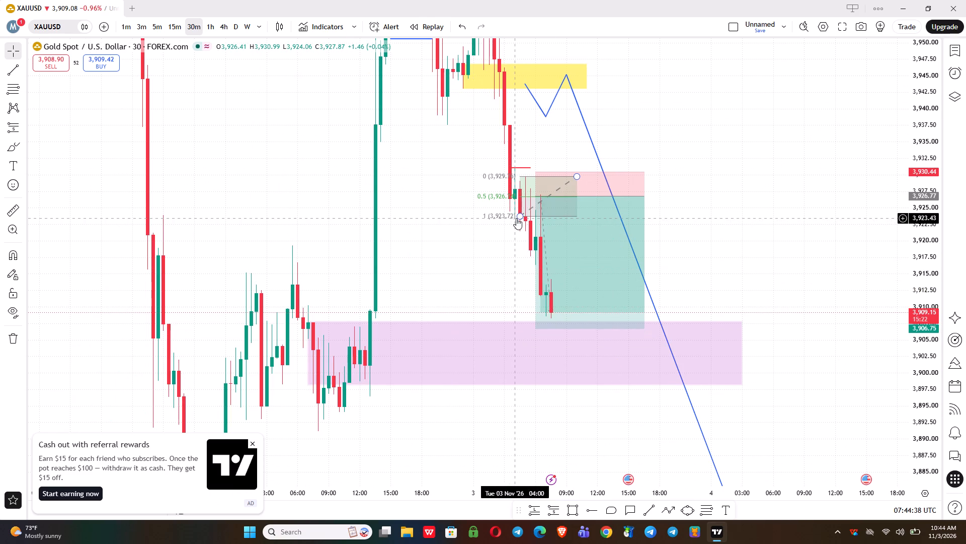
pyautogui.click(516, 218)
pyautogui.click(435, 72)
pyautogui.click(487, 262)
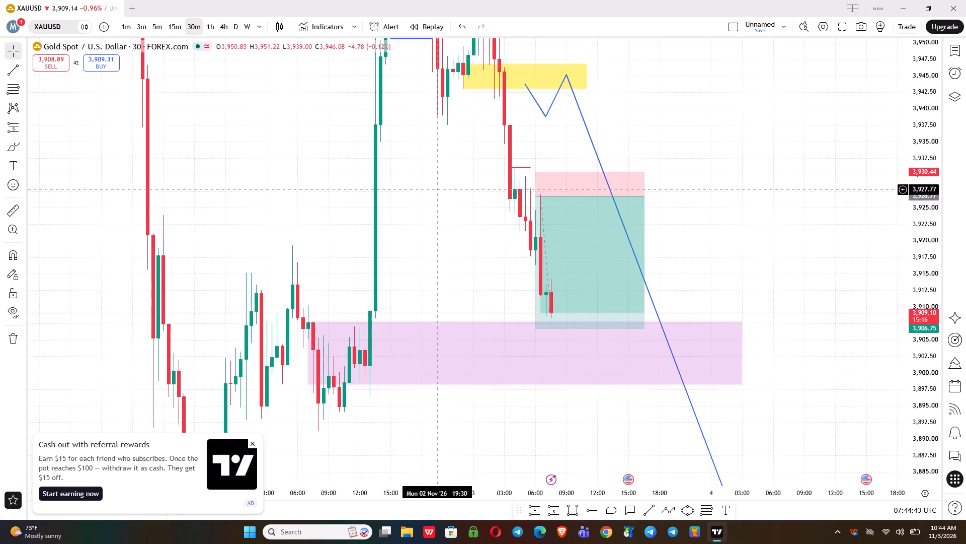
# Compare the short position setup on the 15-minute, 1-hour and 30-minute timeframes.
pyautogui.click(183, 24)
pyautogui.scroll(-4, 202, 108)
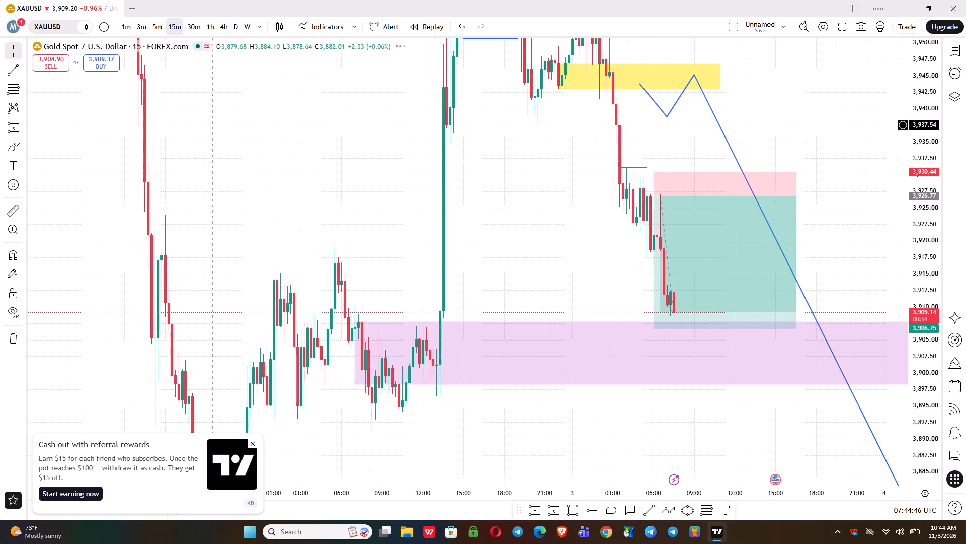
pyautogui.scroll(1, 199, 115)
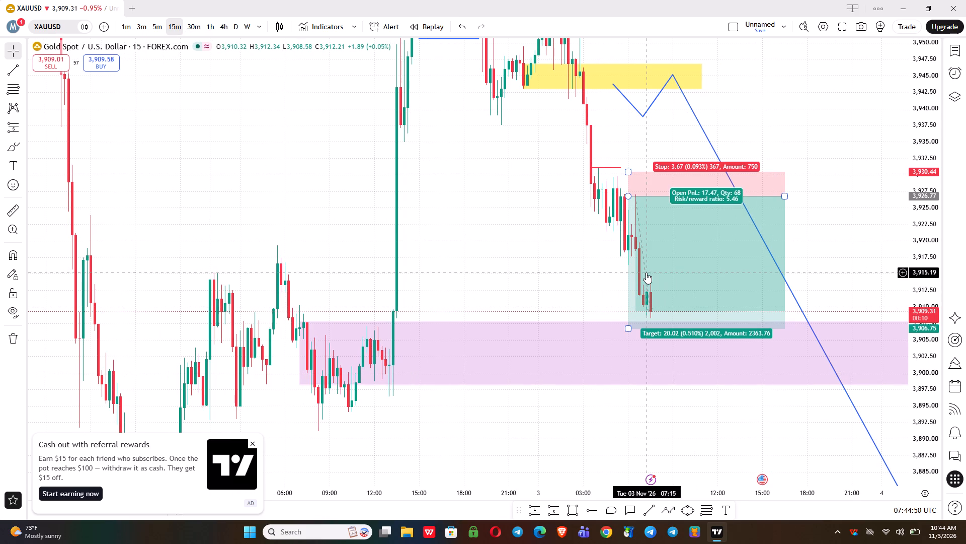
pyautogui.click(206, 28)
pyautogui.moveTo(928, 59); pyautogui.dragTo(915, 195)
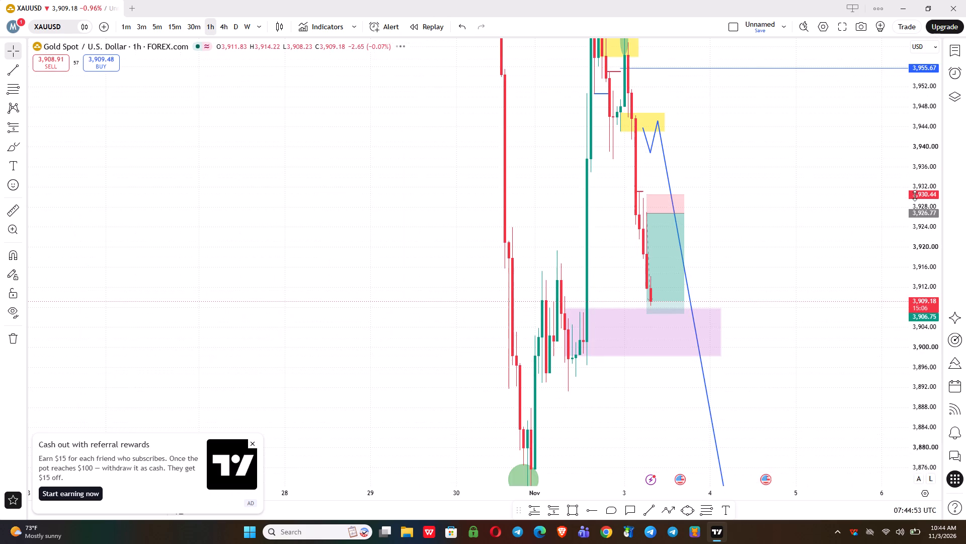
pyautogui.moveTo(915, 195); pyautogui.dragTo(914, 200)
pyautogui.scroll(3, 373, 168)
pyautogui.click(200, 26)
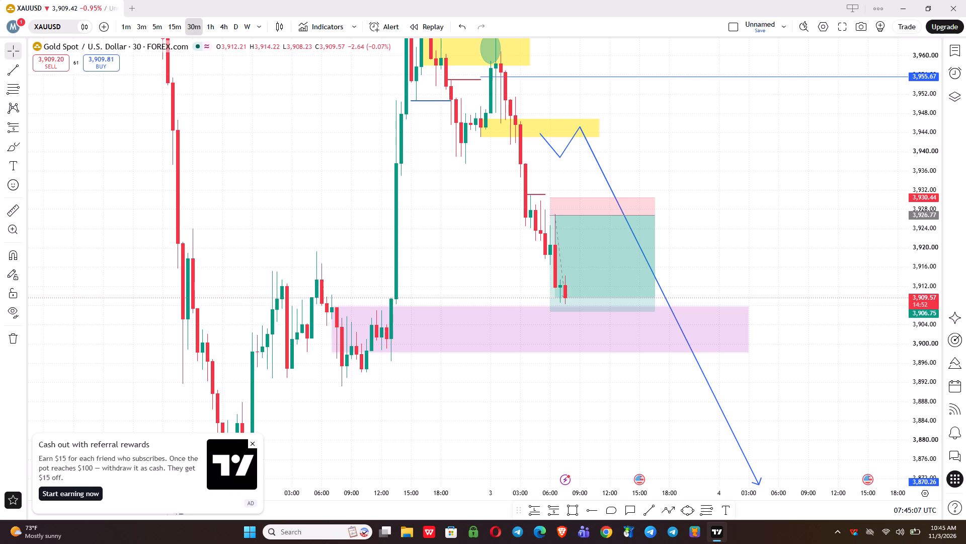
# Examine the 30-minute price structure from 30 October through the short position and the marked zones.
pyautogui.scroll(-5, 400, 115)
pyautogui.moveTo(922, 95); pyautogui.dragTo(900, 194)
pyautogui.moveTo(852, 182); pyautogui.dragTo(740, 209)
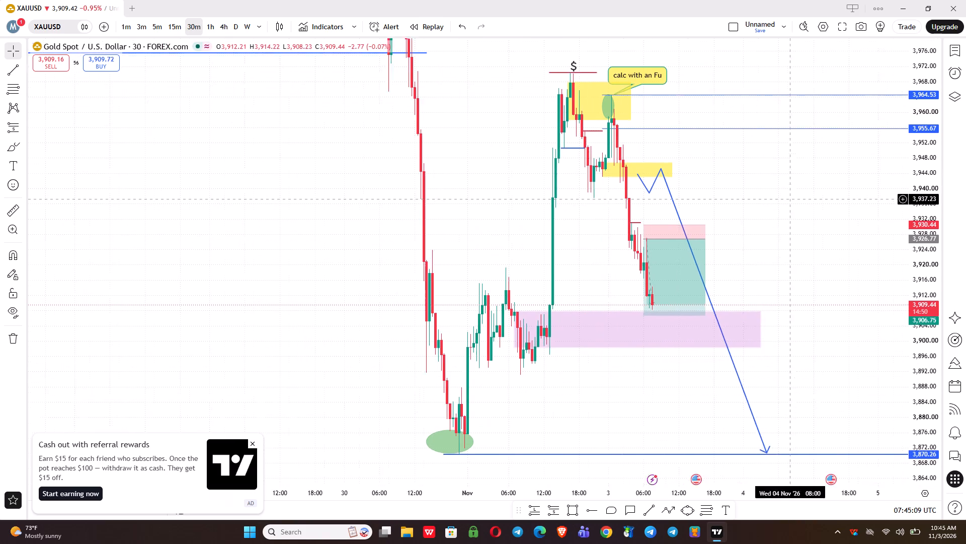
pyautogui.moveTo(740, 209); pyautogui.dragTo(737, 209)
pyautogui.scroll(-2, 477, 220)
pyautogui.moveTo(475, 161); pyautogui.dragTo(491, 284)
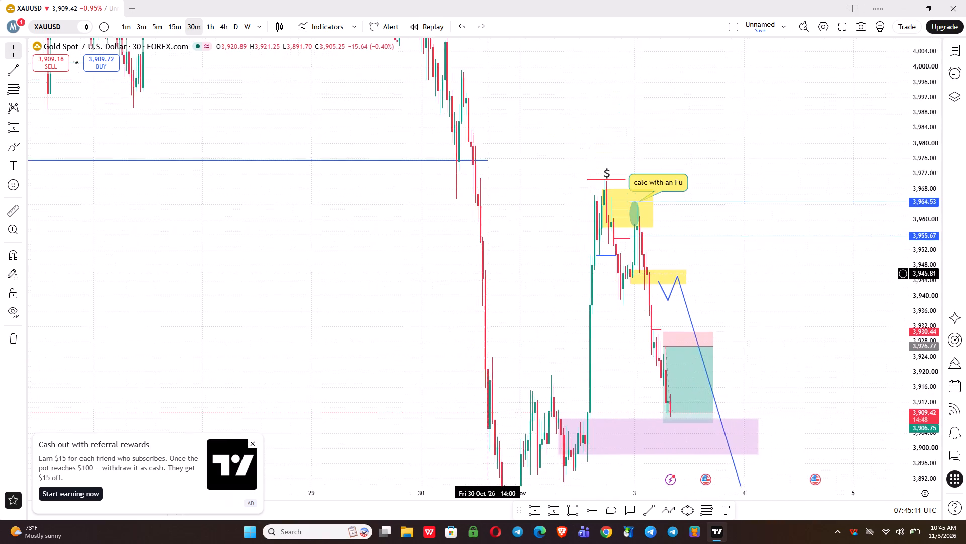
pyautogui.moveTo(491, 284); pyautogui.dragTo(492, 324)
pyautogui.moveTo(508, 279); pyautogui.dragTo(522, 223)
pyautogui.scroll(1, 491, 224)
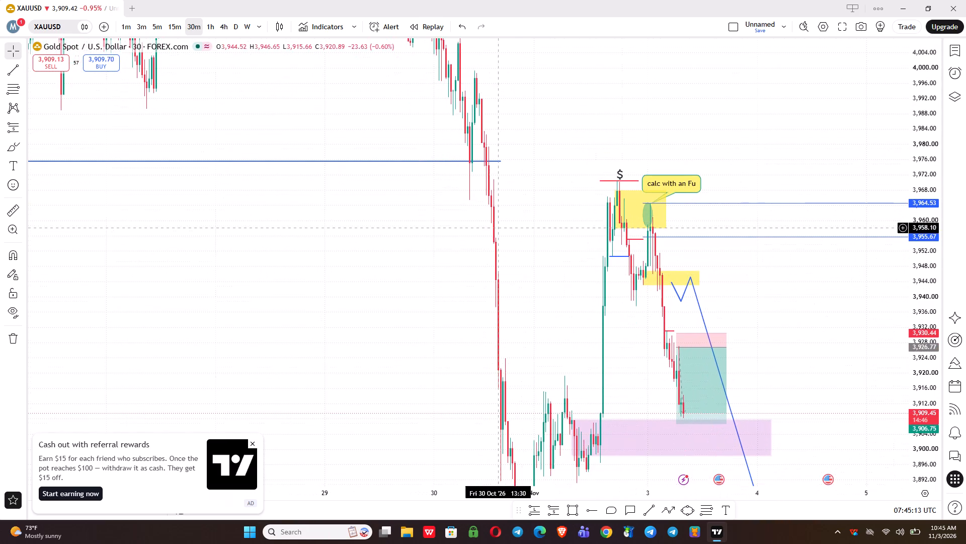
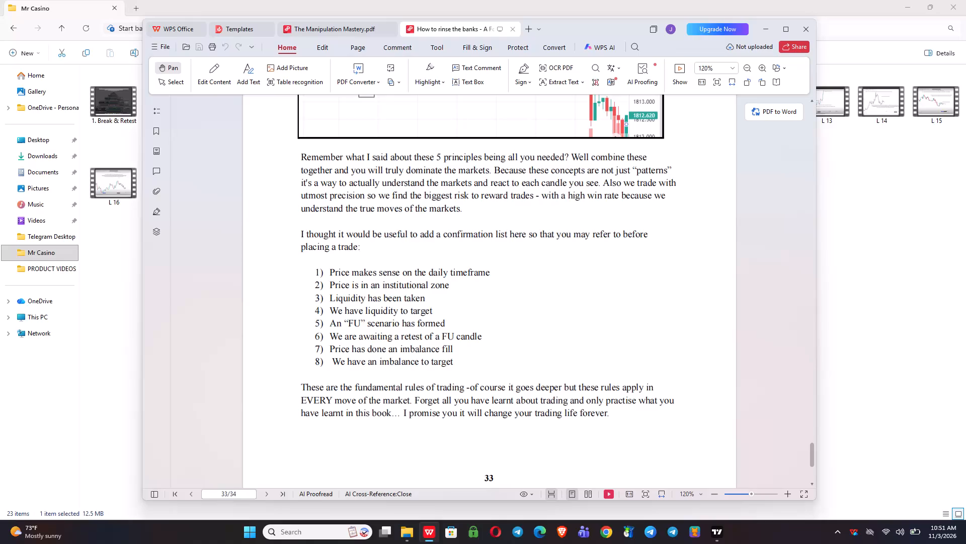
# Review the trade confirmation checklist on page 33 of the forex guide and return to the XAUUSD chart.
pyautogui.scroll(-2, 499, 359)
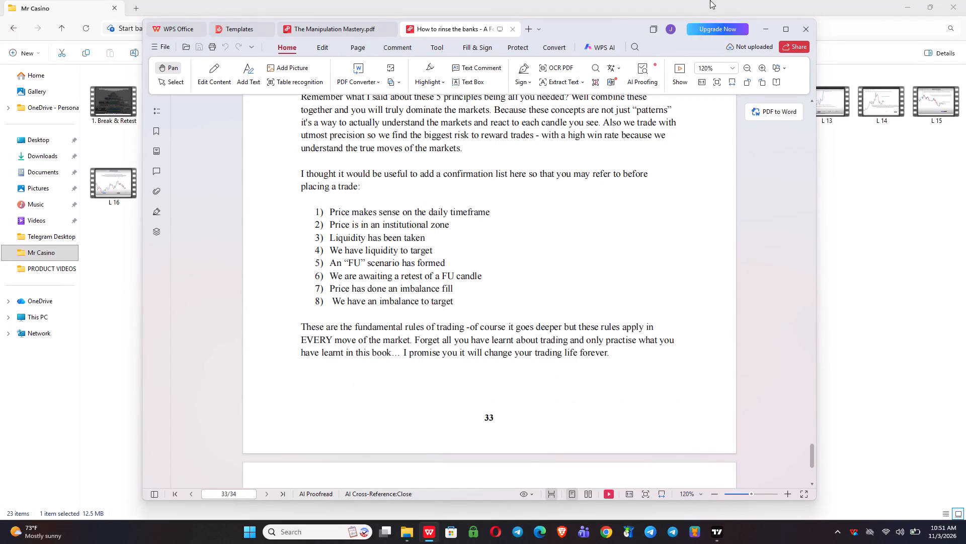
pyautogui.click(759, 26)
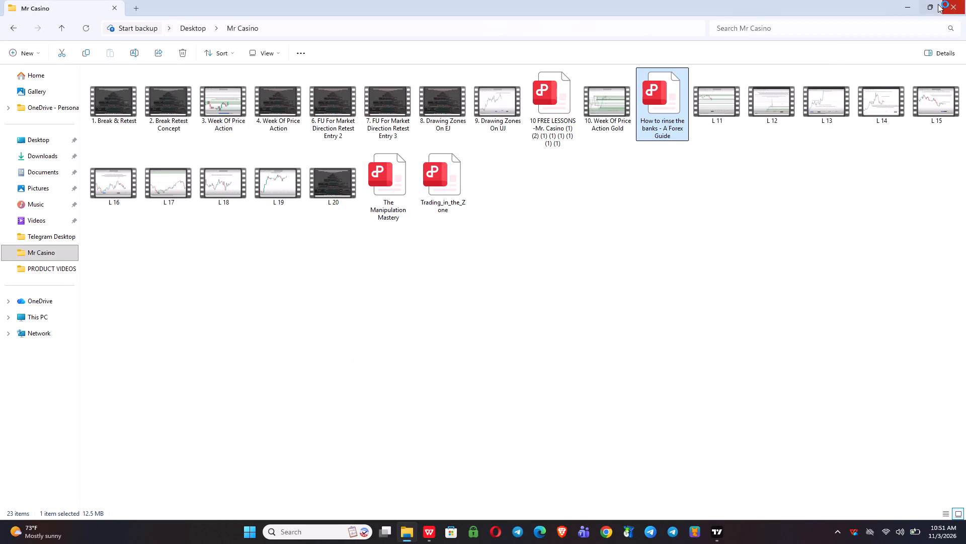
pyautogui.click(909, 5)
# Examine the 30-minute price structure around the short position, the purple zone and the lows beneath it.
pyautogui.scroll(-2, 680, 325)
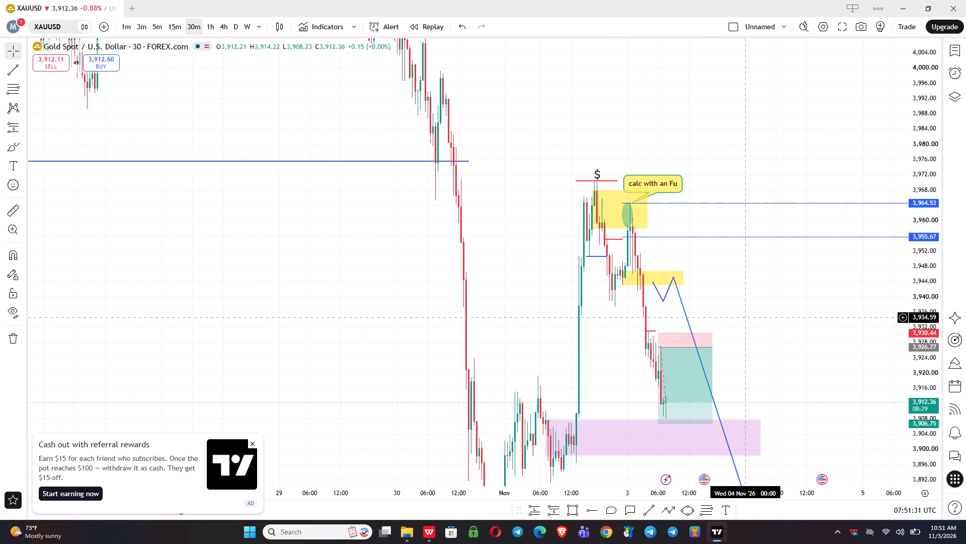
pyautogui.moveTo(802, 317); pyautogui.dragTo(796, 249)
pyautogui.scroll(7, 460, 319)
pyautogui.scroll(-2, 676, 286)
pyautogui.scroll(-1, 407, 315)
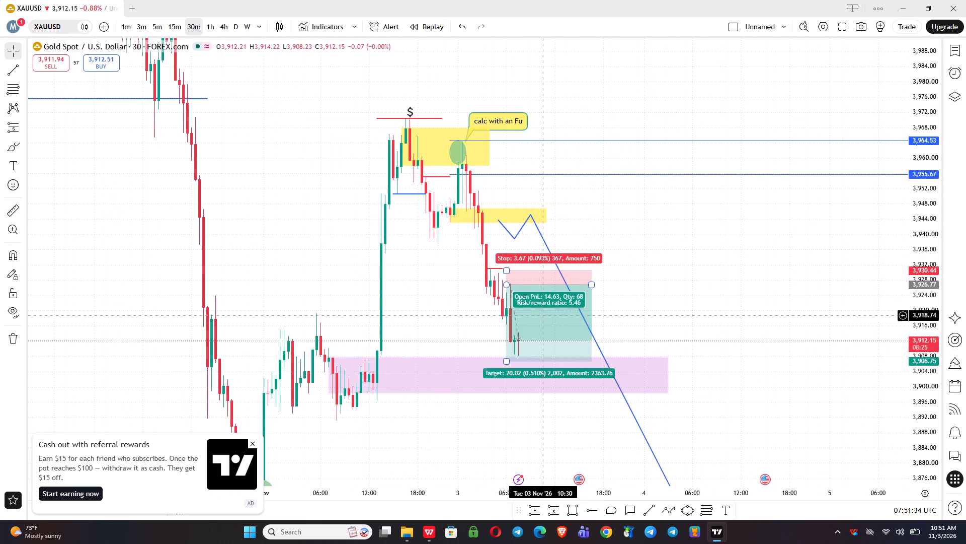
pyautogui.moveTo(392, 307); pyautogui.dragTo(388, 235)
# Draw a horizontal ray on the 4-hour chart below the purple zone at about 3,894.83, starting from the 1 November candle.
pyautogui.click(224, 21)
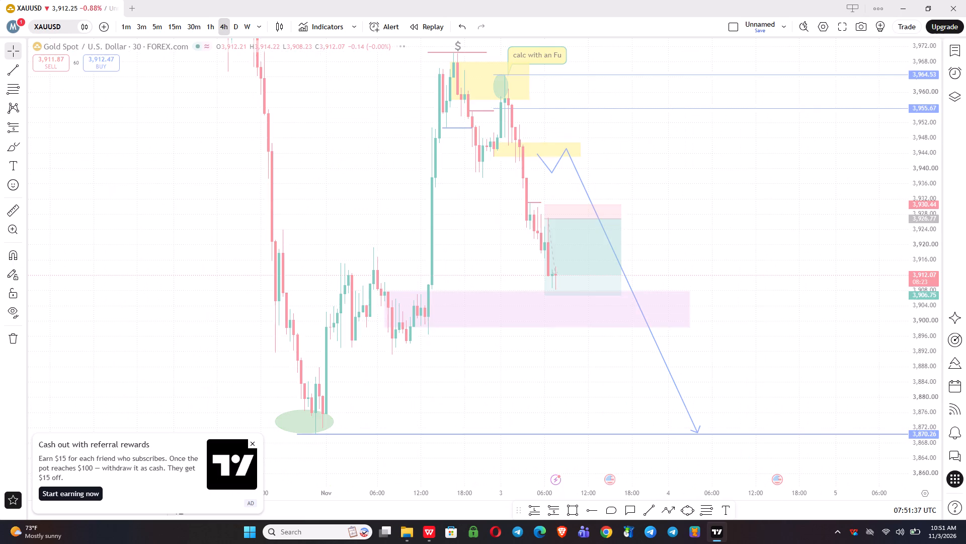
pyautogui.scroll(-1, 305, 270)
pyautogui.scroll(2, 304, 270)
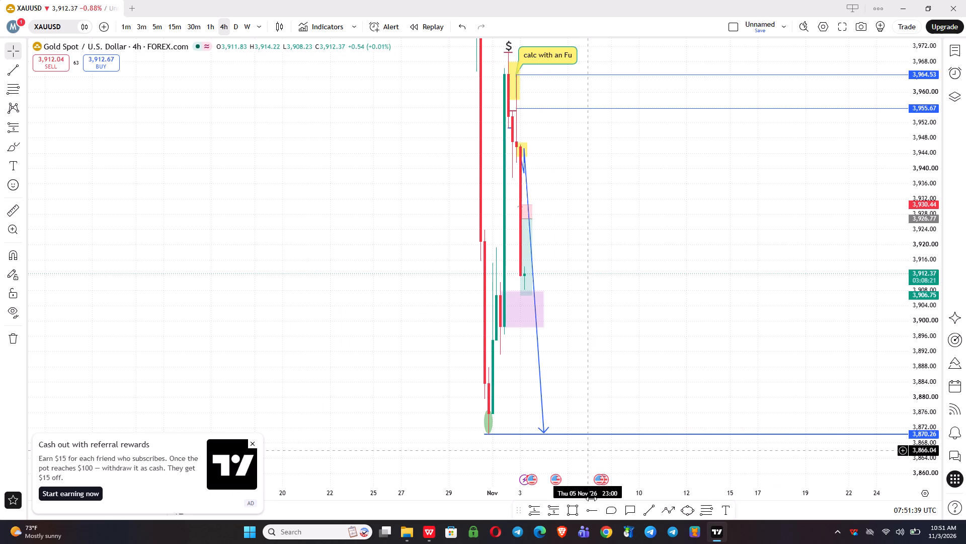
pyautogui.click(593, 508)
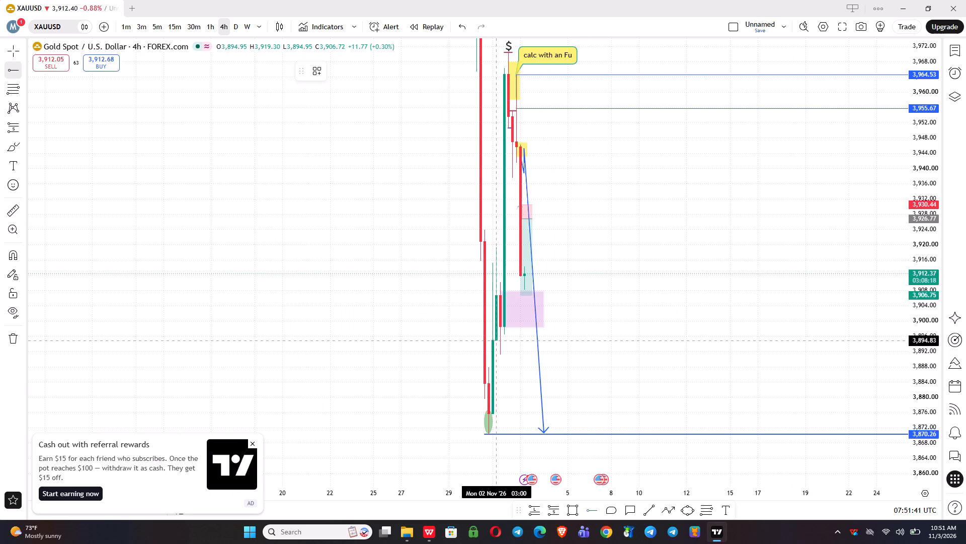
pyautogui.click(497, 339)
pyautogui.click(506, 352)
pyautogui.moveTo(514, 340); pyautogui.dragTo(508, 341)
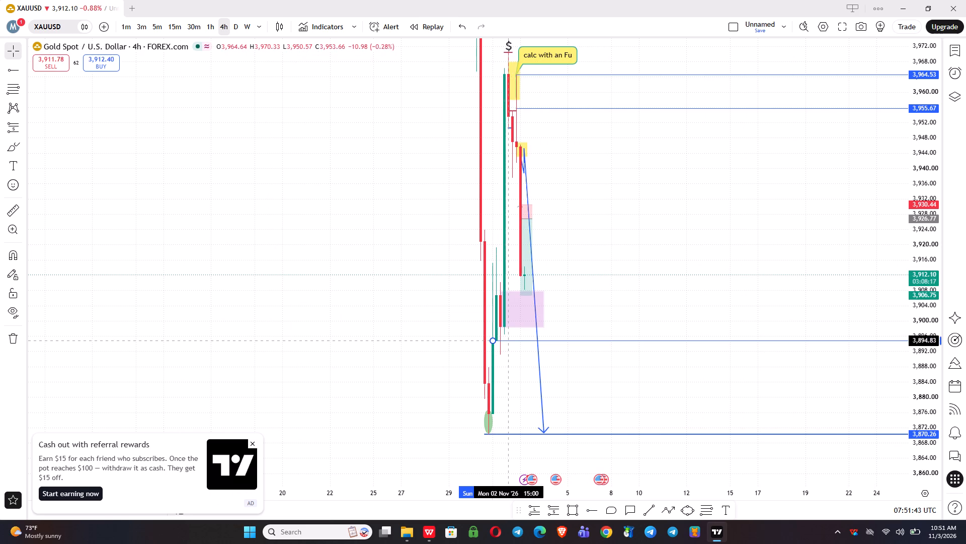
pyautogui.moveTo(508, 341); pyautogui.dragTo(508, 341)
pyautogui.click(514, 361)
# Recolour the new horizontal ray below the purple zone red.
pyautogui.click(515, 341)
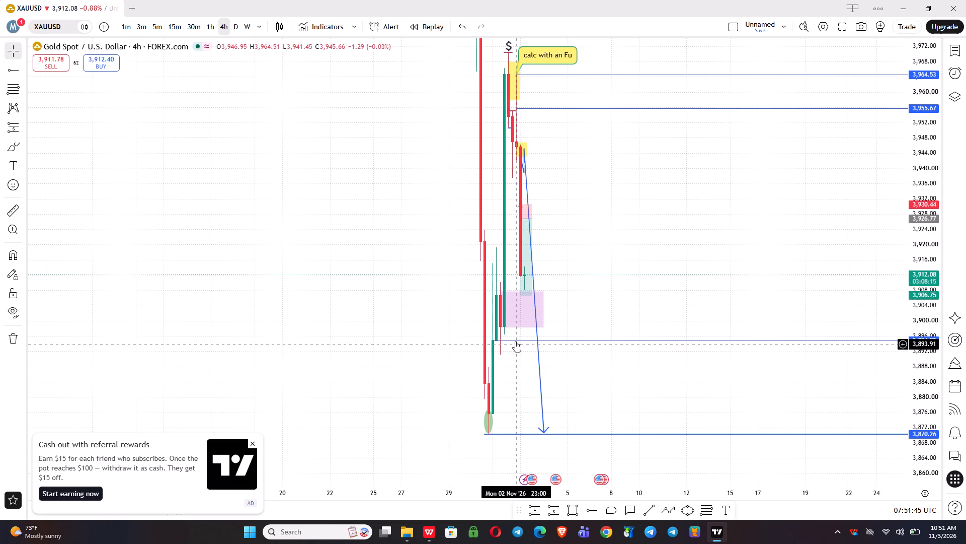
pyautogui.click(336, 74)
pyautogui.click(339, 106)
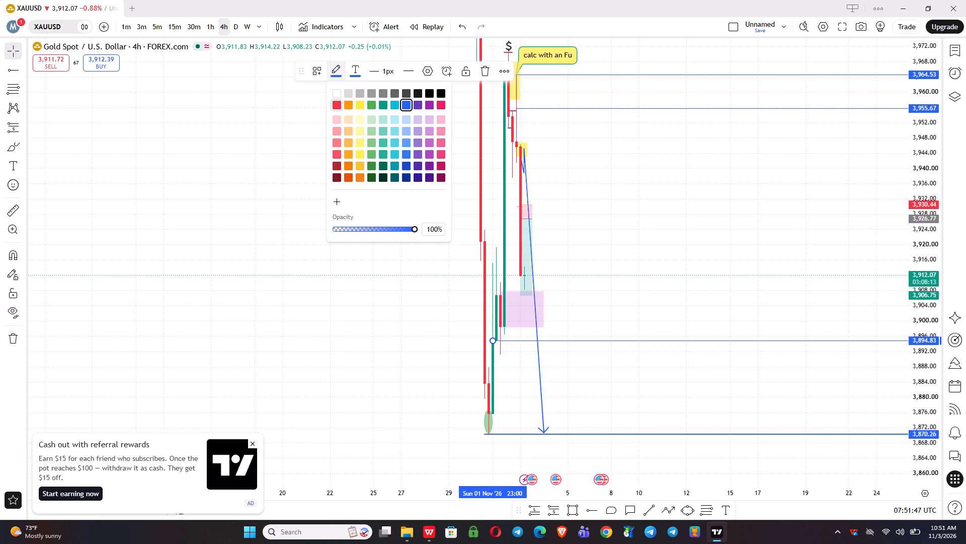
pyautogui.click(340, 213)
# Lower the red horizontal ray to 3,892.99 on the 1-hour chart, at the early-November candle low.
pyautogui.click(212, 33)
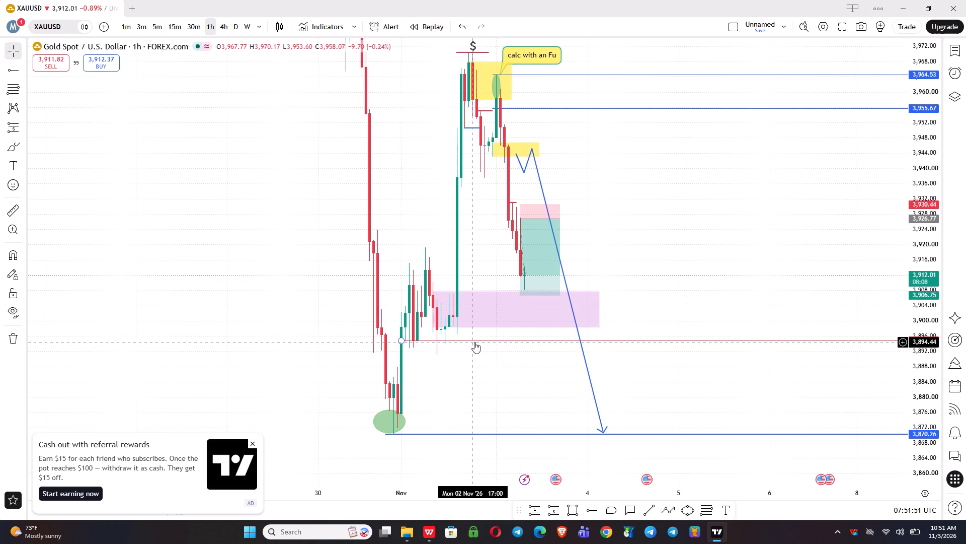
pyautogui.moveTo(474, 342); pyautogui.dragTo(479, 348)
pyautogui.click(482, 362)
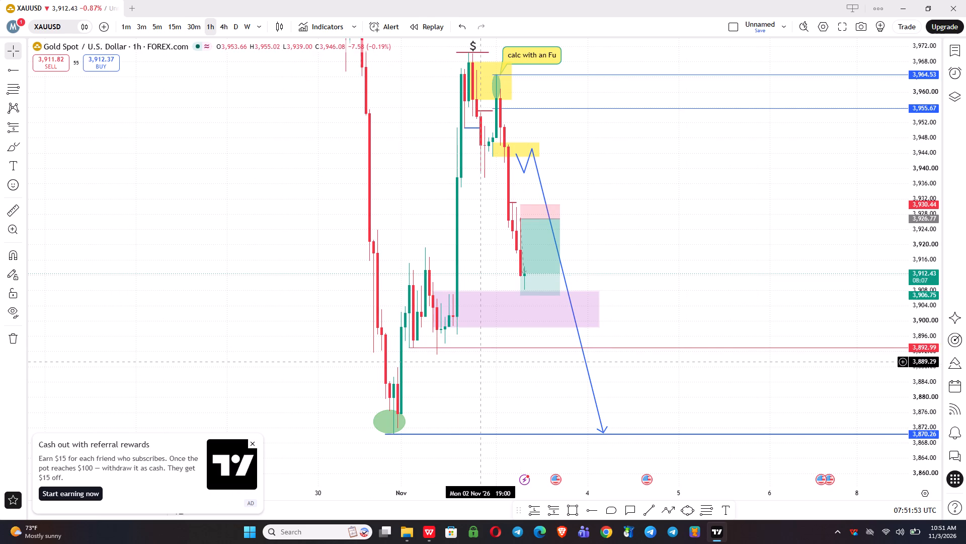
# Compare the red ray and the short setup on the 1-hour and 4-hour timeframes.
pyautogui.scroll(-1, 478, 360)
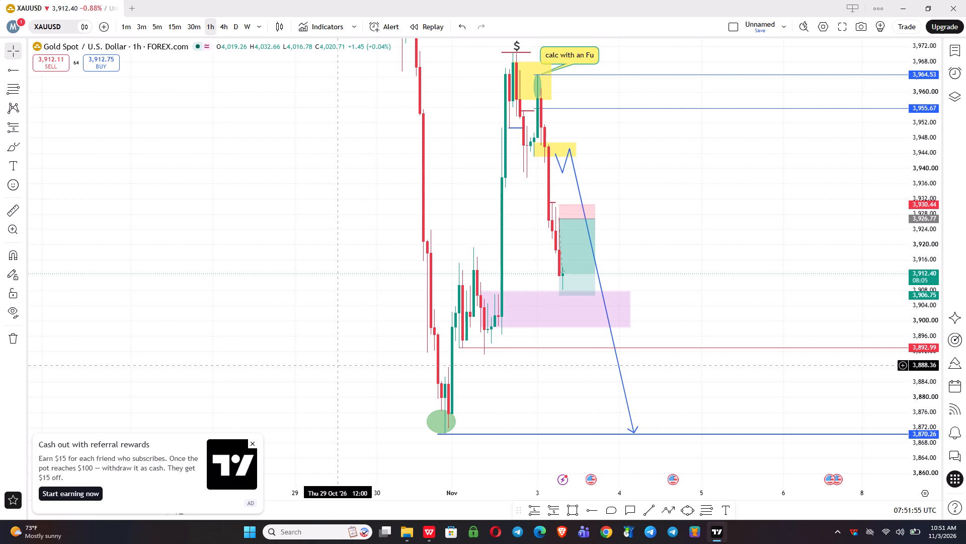
pyautogui.click(220, 26)
pyautogui.click(214, 27)
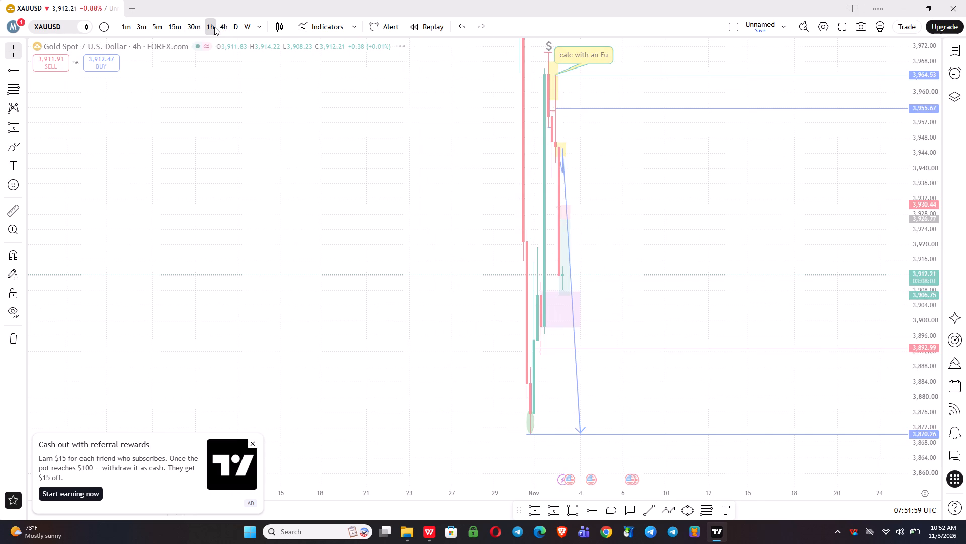
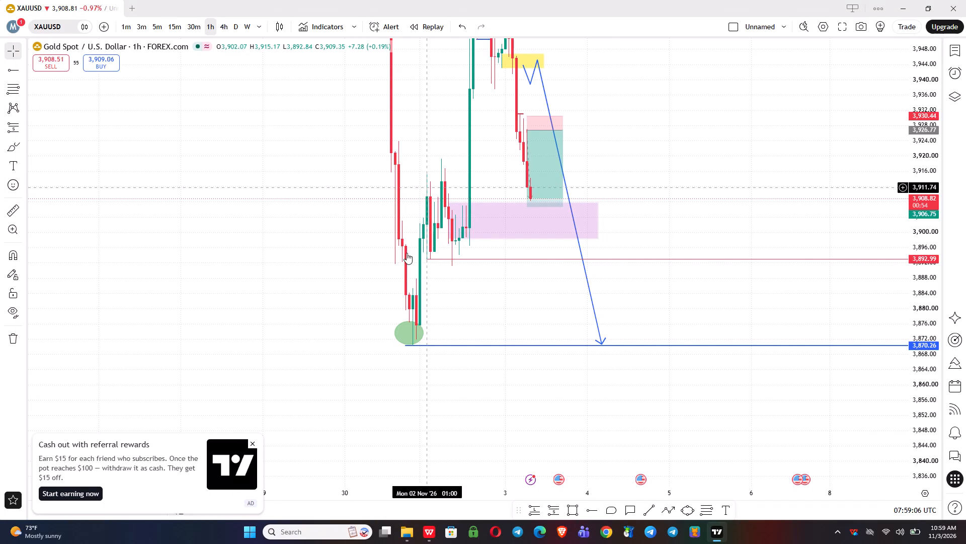
# Delete the existing purple zone below the short setup on the 1-hour chart.
pyautogui.scroll(-1, 290, 120)
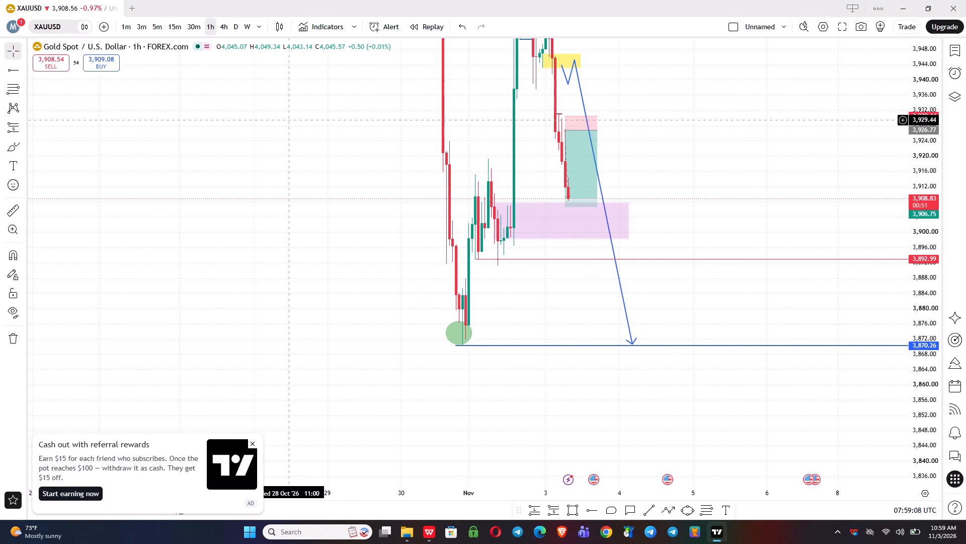
pyautogui.click(224, 23)
pyautogui.click(211, 24)
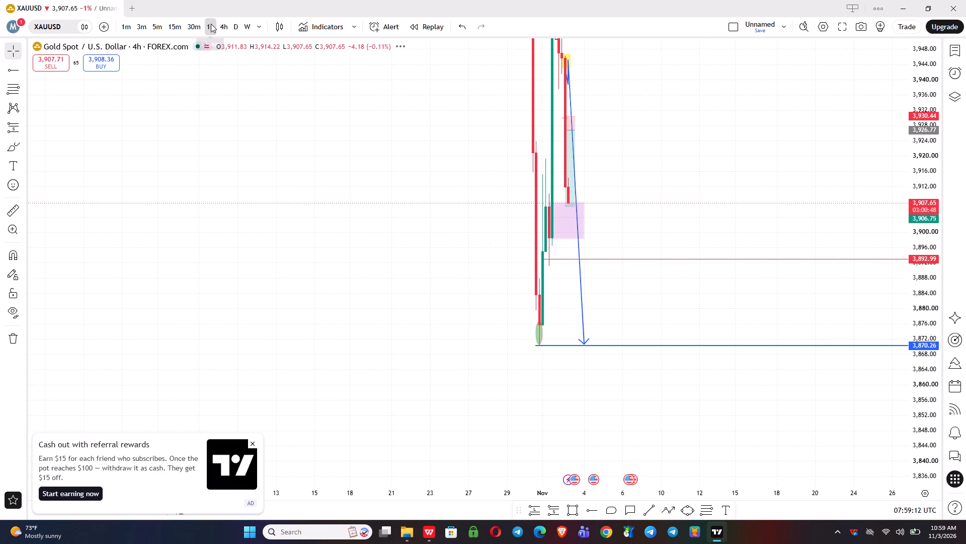
pyautogui.moveTo(919, 375); pyautogui.dragTo(910, 302)
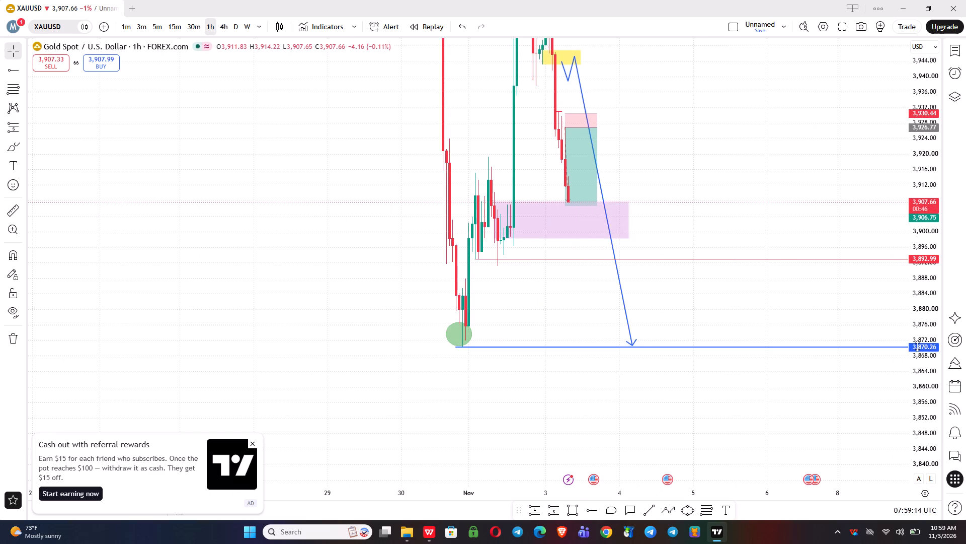
pyautogui.scroll(2, 488, 303)
pyautogui.moveTo(467, 334); pyautogui.dragTo(459, 352)
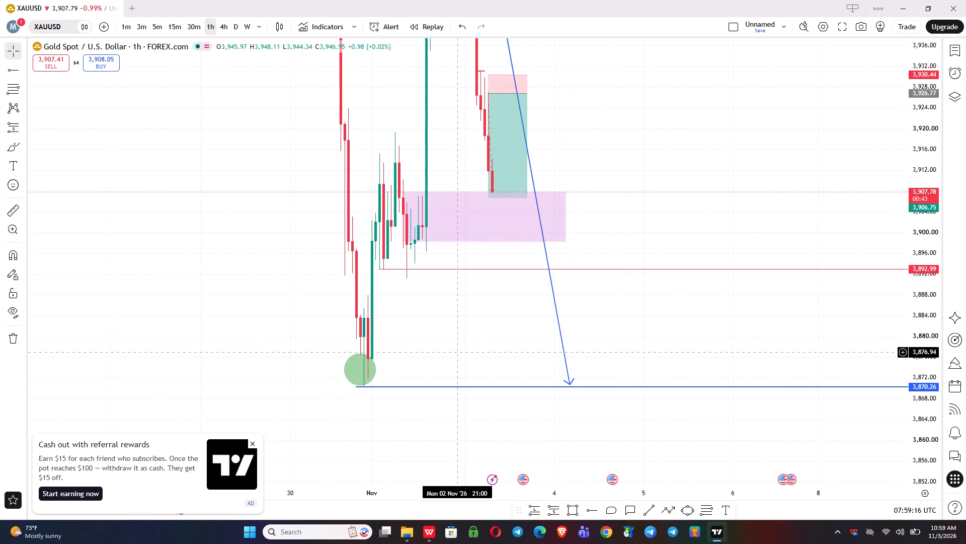
pyautogui.click(404, 193)
pyautogui.click(505, 73)
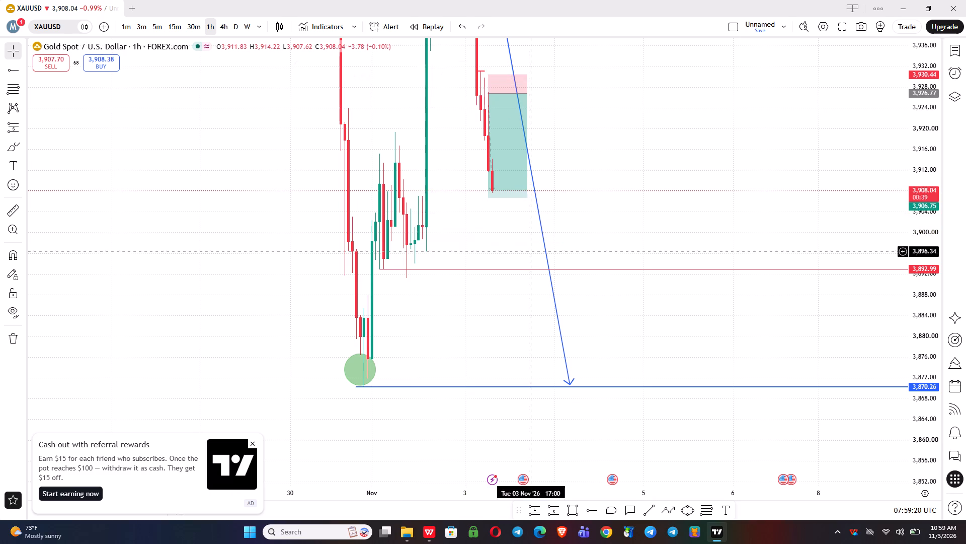
# Draw a smaller purple rectangle from about 3,897.80 to 3,894.02, spanning 2 November 10:00 to 19:00, just above the red ray.
pyautogui.moveTo(647, 216); pyautogui.dragTo(648, 228)
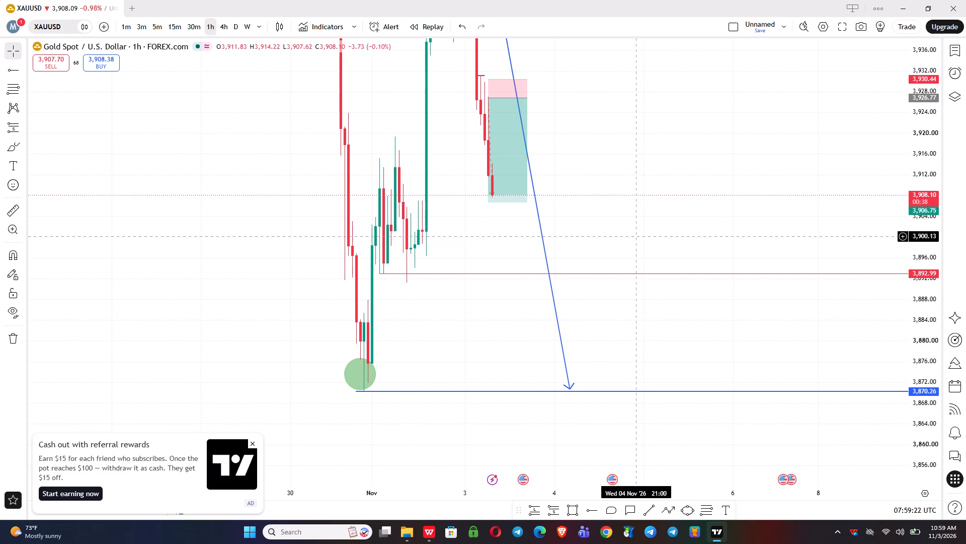
pyautogui.click(572, 508)
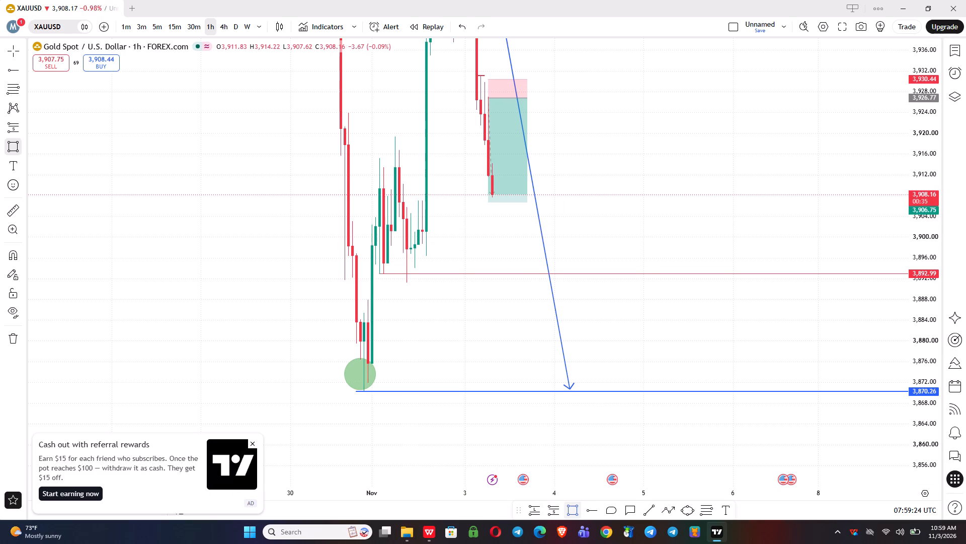
pyautogui.click(413, 248)
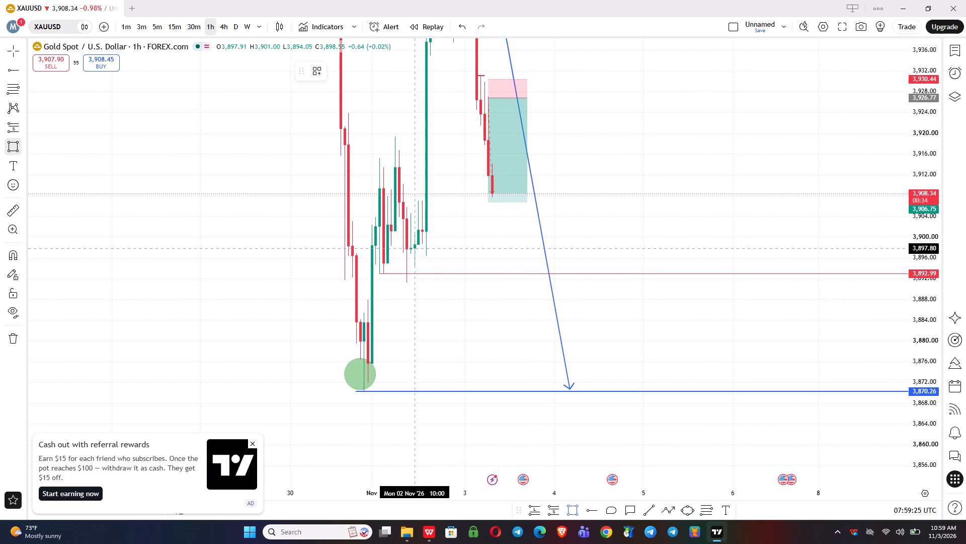
pyautogui.click(448, 268)
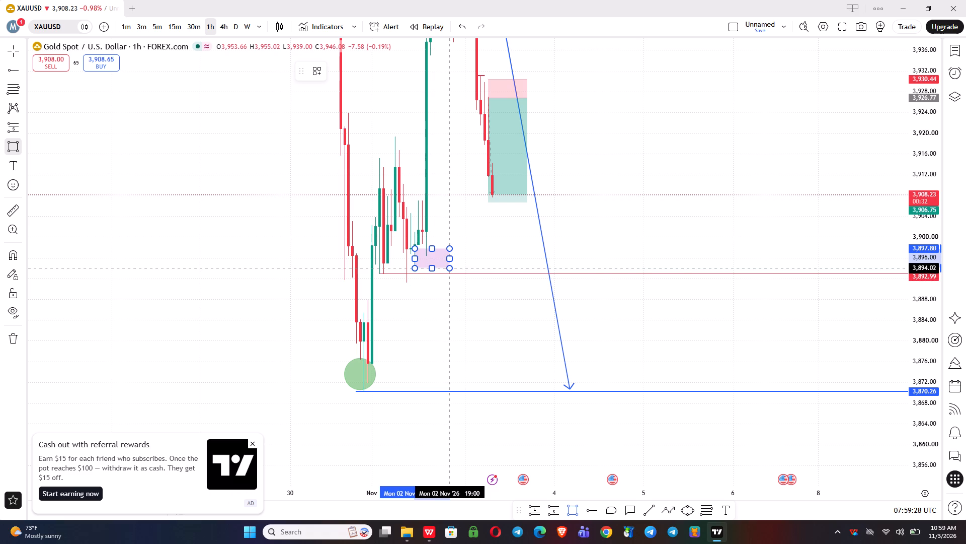
pyautogui.click(454, 220)
# Place a long position with its entry at 3,897.92 on the 2 November 14:00 candle, by the purple rectangle's top edge.
pyautogui.moveTo(919, 328); pyautogui.dragTo(902, 256)
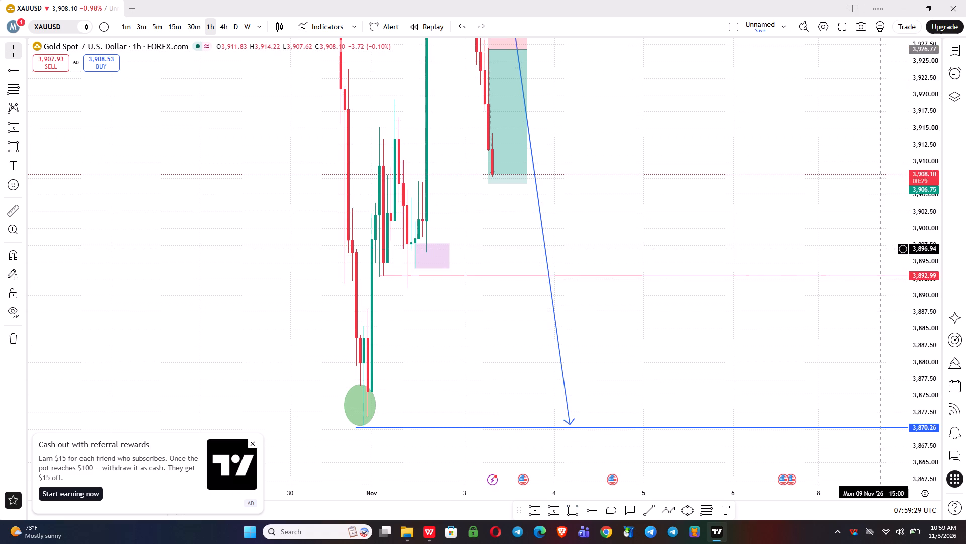
pyautogui.click(540, 508)
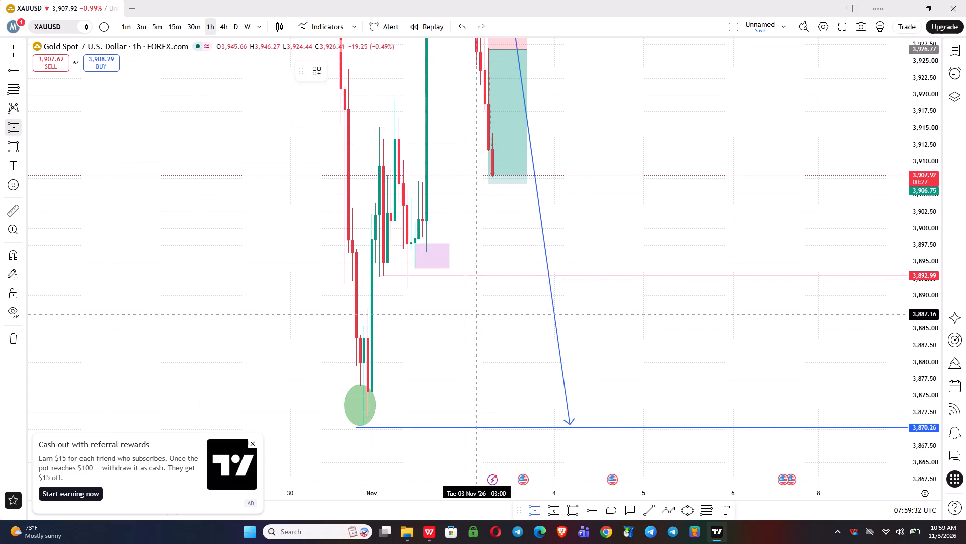
pyautogui.click(429, 242)
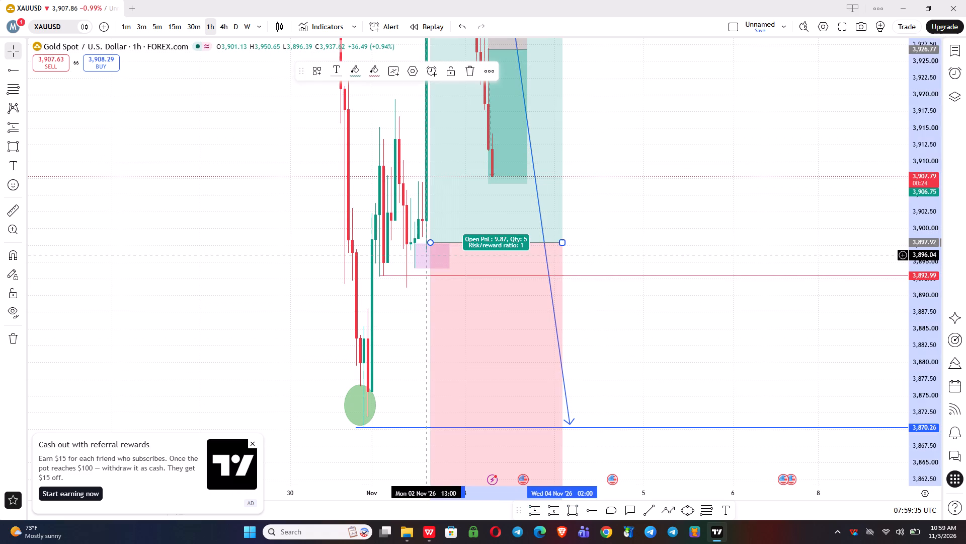
# Tighten the long position's stop to 3,890.70, just below the red ray.
pyautogui.moveTo(416, 372); pyautogui.dragTo(414, 195)
pyautogui.moveTo(430, 364); pyautogui.dragTo(430, 330)
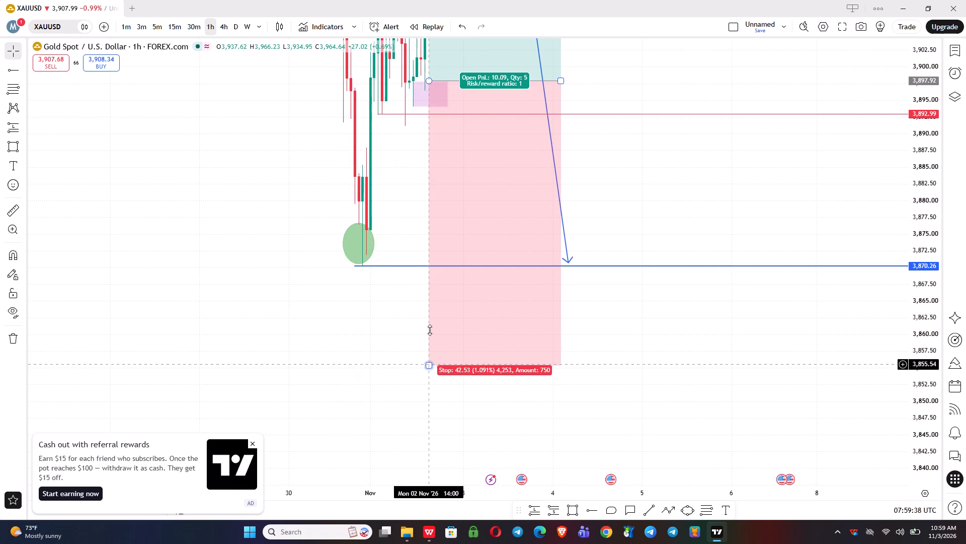
pyautogui.moveTo(430, 330); pyautogui.dragTo(411, 129)
pyautogui.moveTo(417, 169); pyautogui.dragTo(438, 303)
# Raise the long position's target towards the early-November swing high, giving a risk/reward ratio of 9.65.
pyautogui.moveTo(673, 106); pyautogui.dragTo(679, 165)
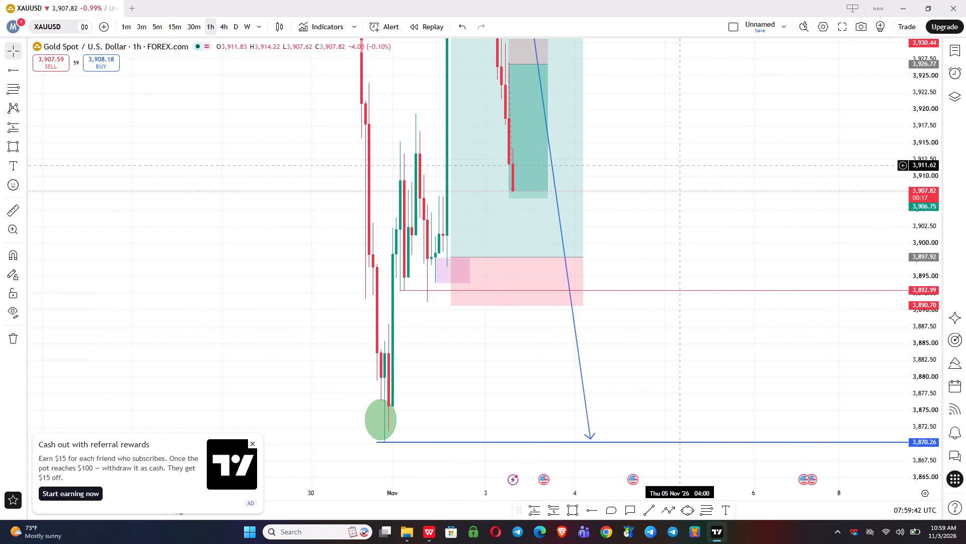
pyautogui.scroll(-1, 676, 160)
pyautogui.moveTo(692, 147); pyautogui.dragTo(697, 265)
pyautogui.moveTo(919, 101); pyautogui.dragTo(926, 179)
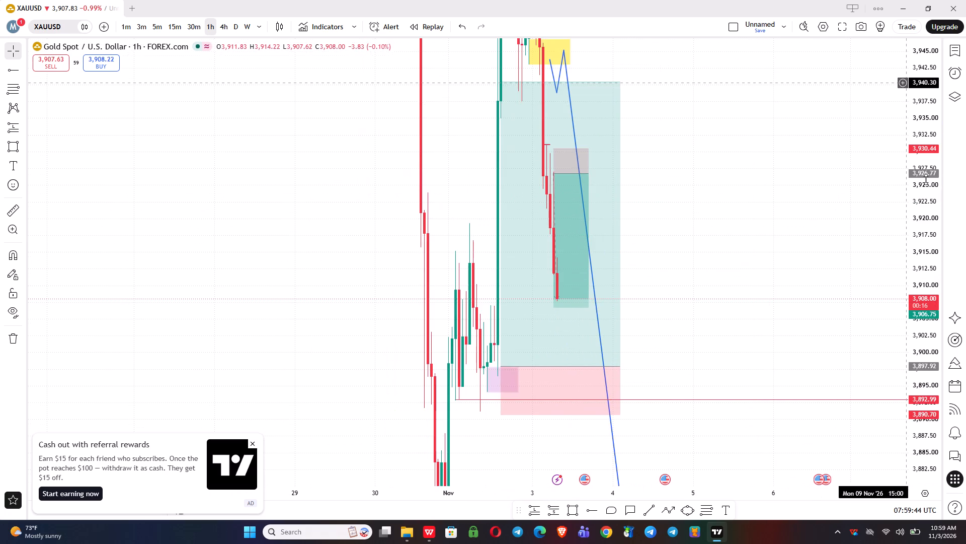
pyautogui.moveTo(926, 179); pyautogui.dragTo(900, 257)
pyautogui.moveTo(780, 194); pyautogui.dragTo(773, 299)
pyautogui.moveTo(499, 221); pyautogui.dragTo(493, 93)
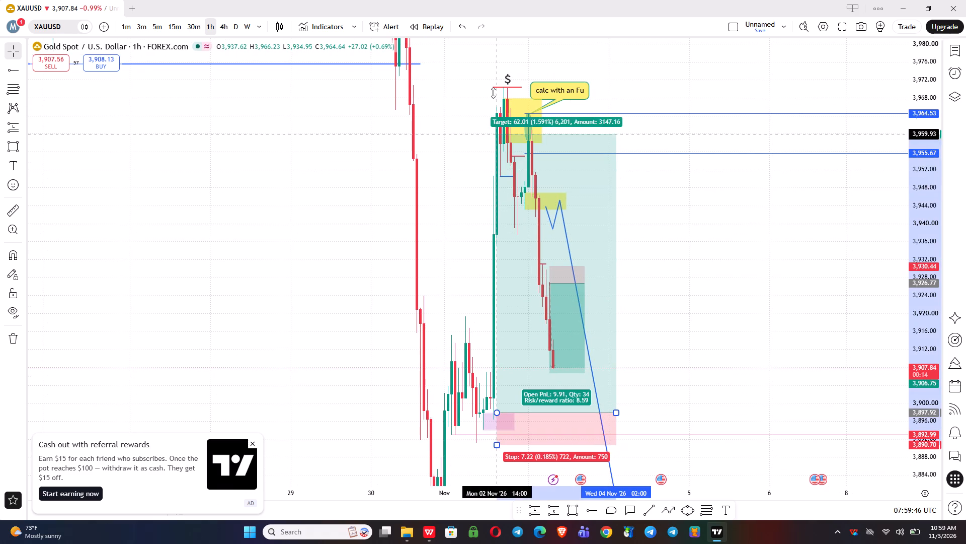
pyautogui.moveTo(493, 93); pyautogui.dragTo(491, 100)
# Close the referral rewards advertisement covering the chart.
pyautogui.moveTo(750, 273); pyautogui.dragTo(751, 157)
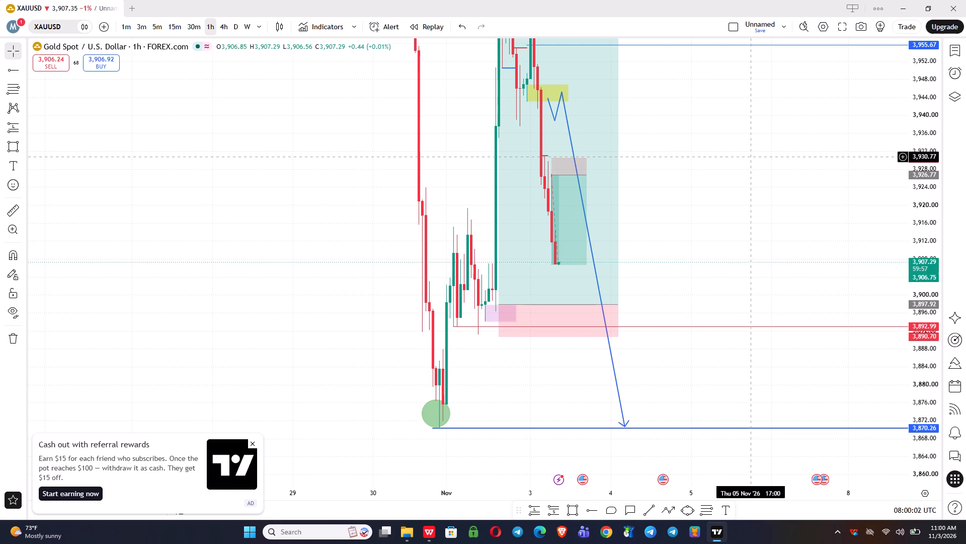
pyautogui.click(253, 443)
# Draw a horizontal ray at 3,929.65 on the 30-minute chart, starting from the 3 November 05:00 candle.
pyautogui.moveTo(310, 284); pyautogui.dragTo(264, 322)
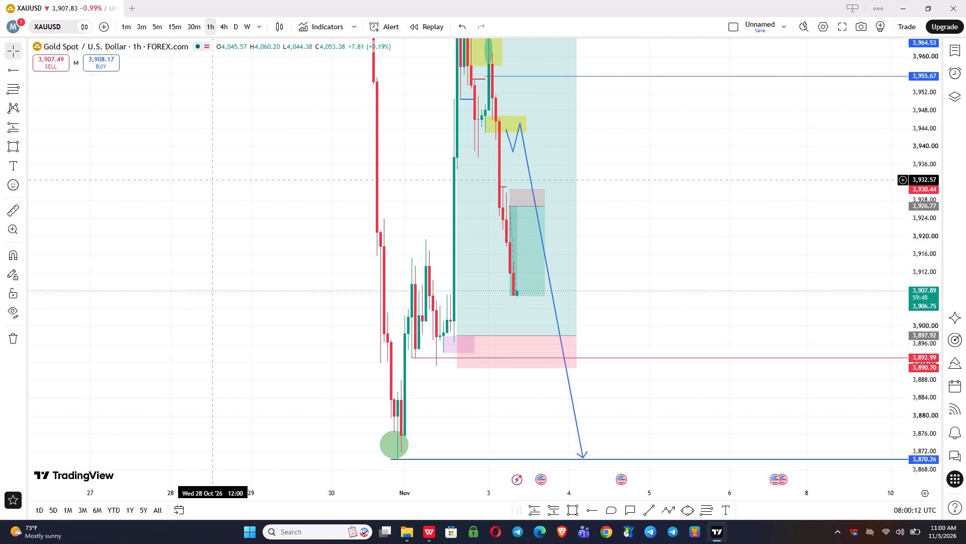
pyautogui.click(196, 24)
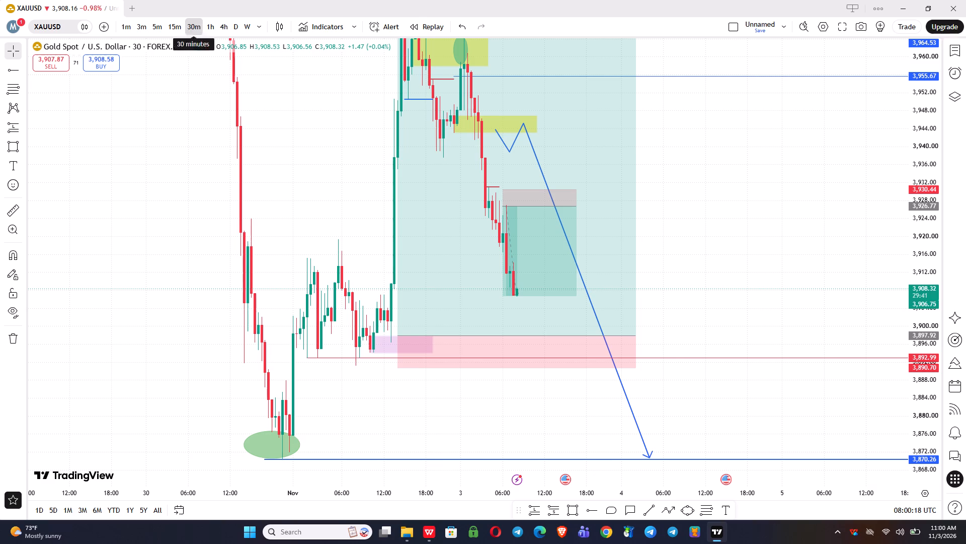
pyautogui.click(589, 513)
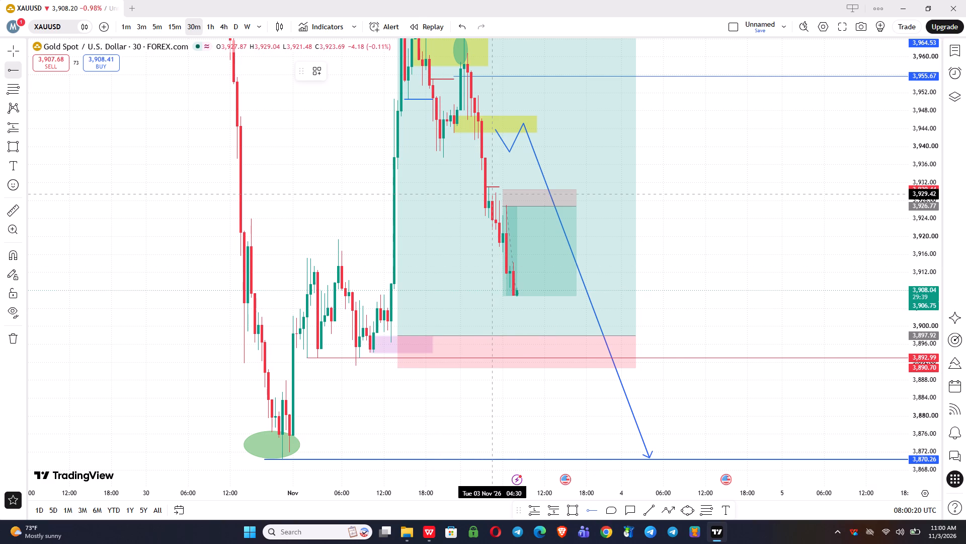
pyautogui.click(494, 193)
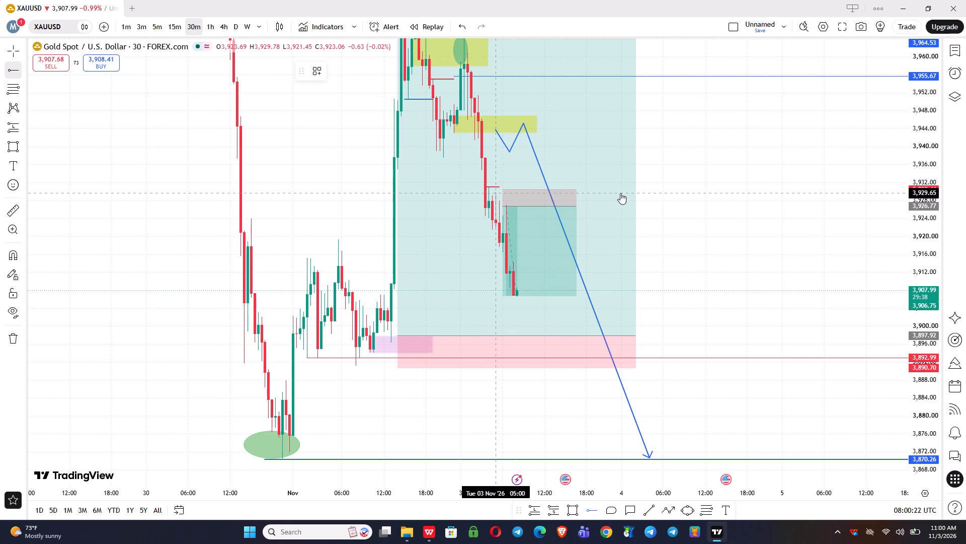
# Recolour the new horizontal ray near the short position's stop blue.
pyautogui.click(713, 192)
pyautogui.click(335, 71)
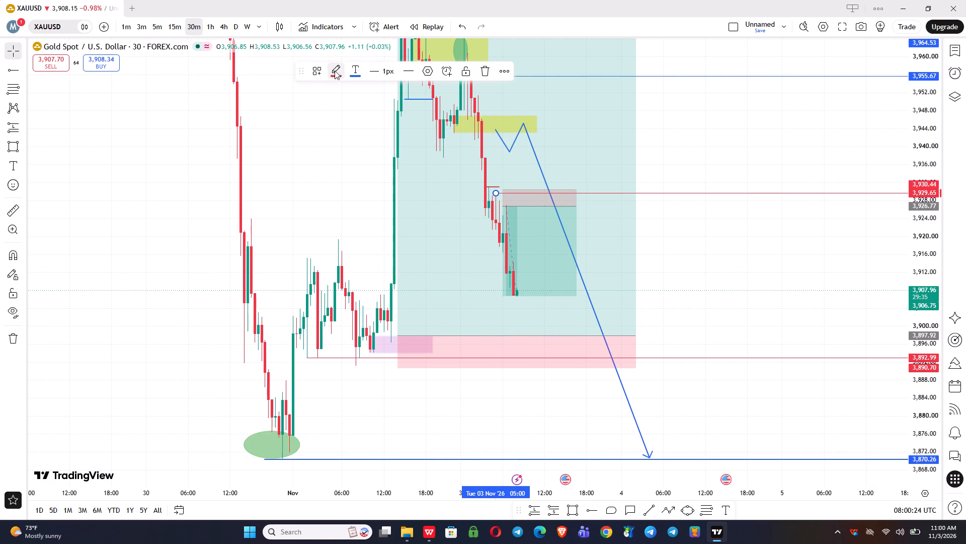
pyautogui.click(405, 106)
pyautogui.moveTo(330, 139); pyautogui.dragTo(322, 139)
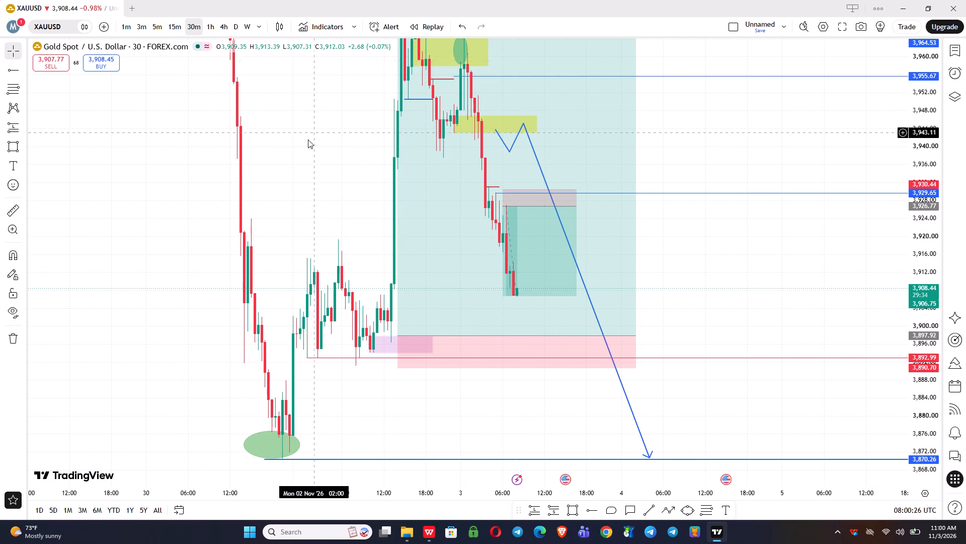
# Move the blue ray up to 3,929.86 on the 15-minute chart, starting from 3 November 04:45.
pyautogui.click(174, 26)
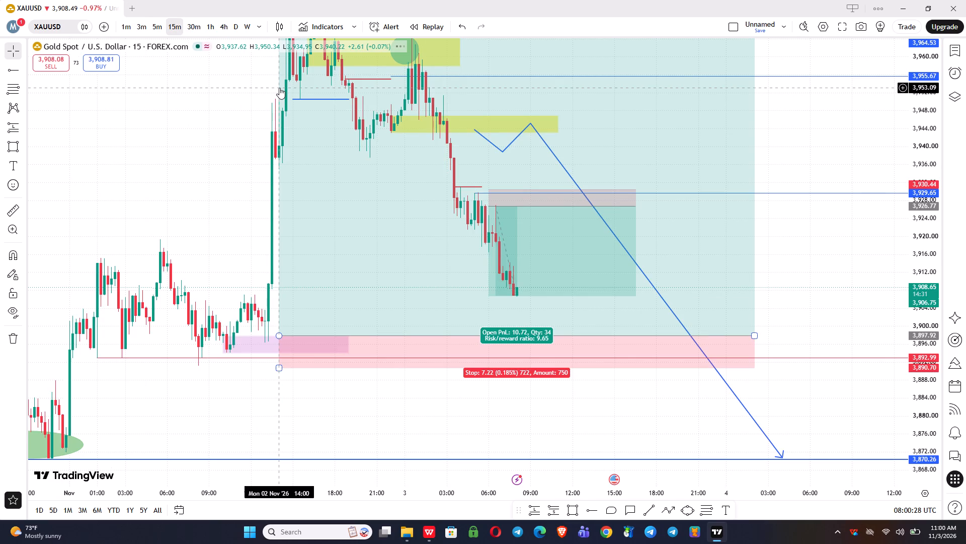
pyautogui.moveTo(915, 380); pyautogui.dragTo(862, 239)
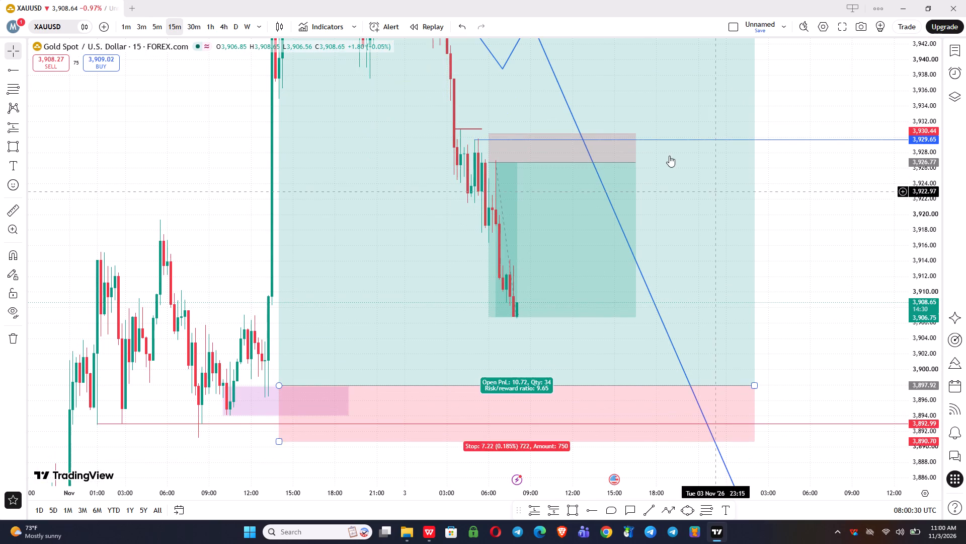
pyautogui.click(659, 138)
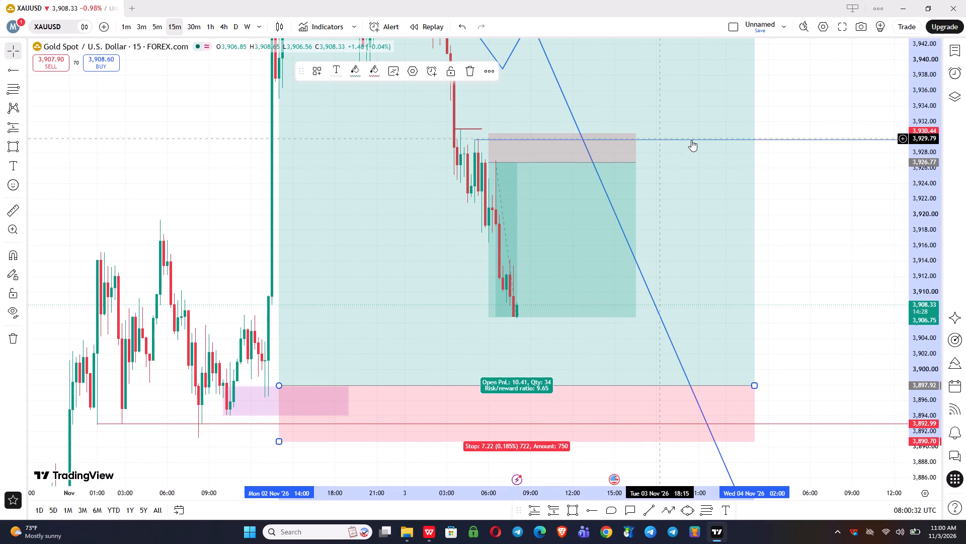
pyautogui.click(779, 140)
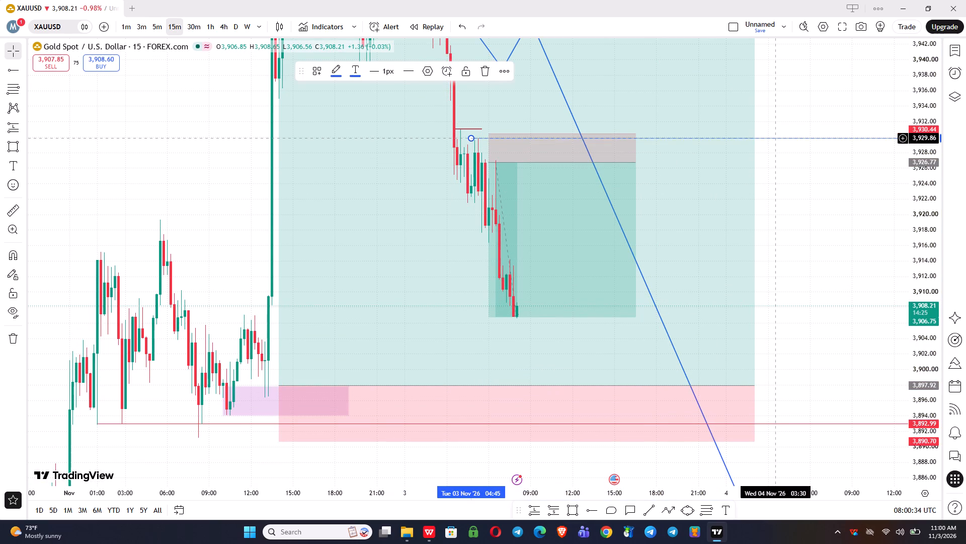
pyautogui.click(828, 220)
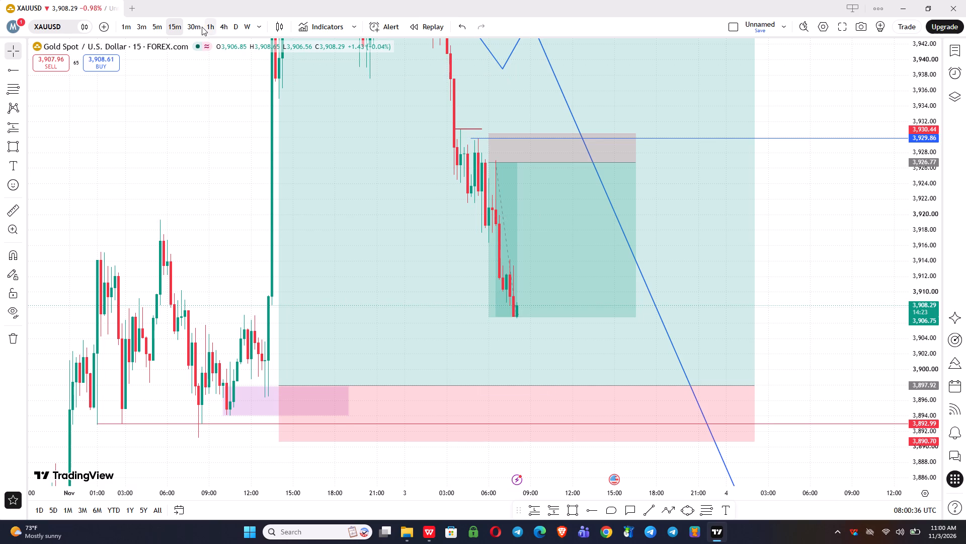
# Move the short position's entry to 3,927.00 and its start one candle earlier on the 30-minute chart.
pyautogui.click(202, 26)
pyautogui.scroll(8, 234, 184)
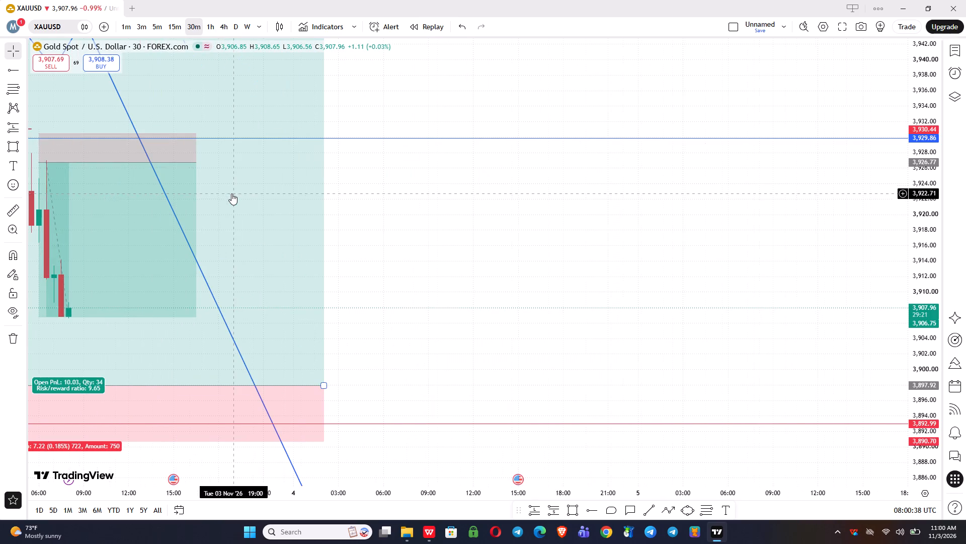
pyautogui.moveTo(519, 267); pyautogui.dragTo(710, 293)
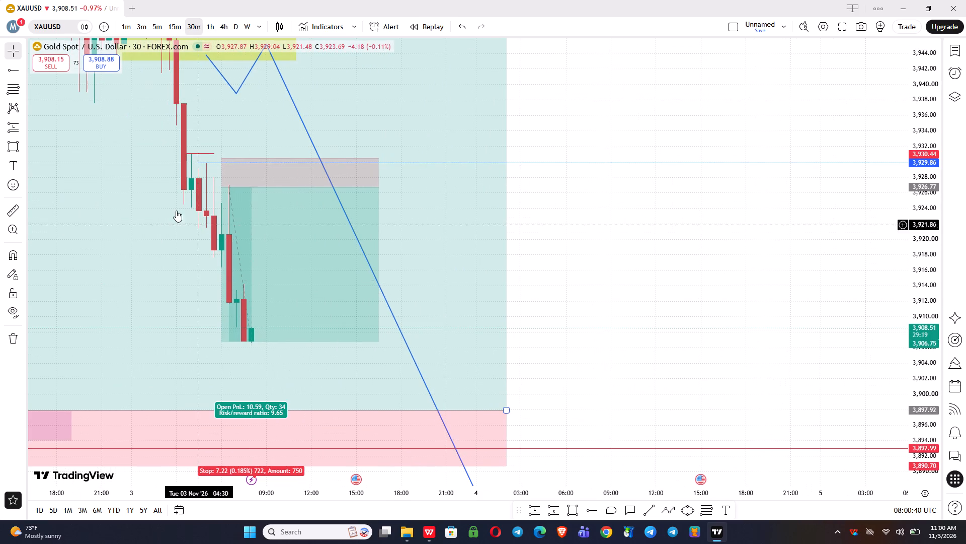
pyautogui.moveTo(221, 186); pyautogui.dragTo(215, 185)
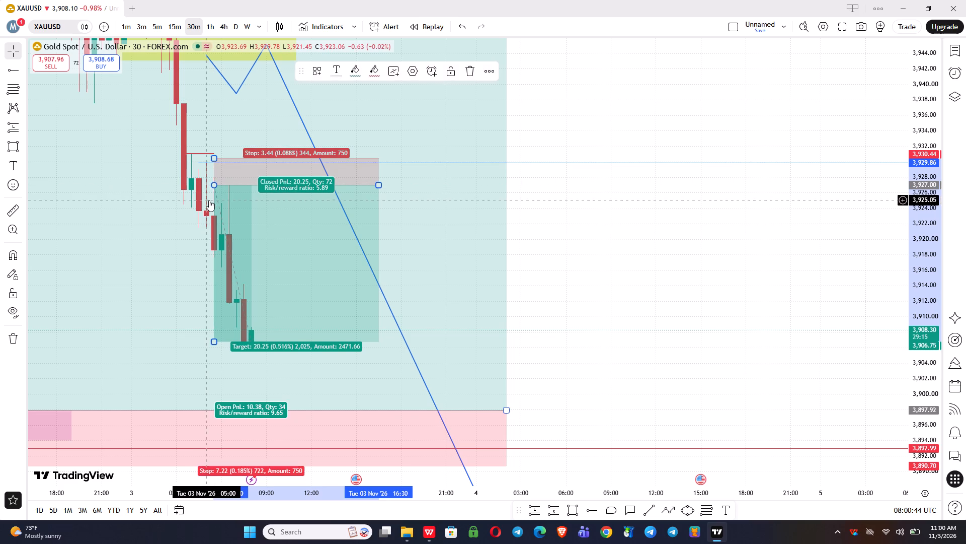
# Lower the short position's target to 3,902.74.
pyautogui.scroll(-3, 200, 282)
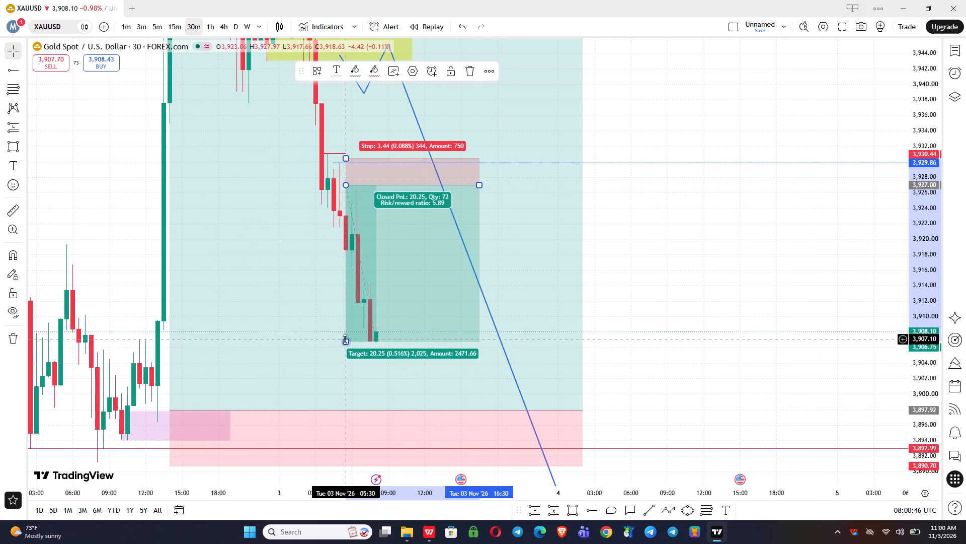
pyautogui.moveTo(345, 340); pyautogui.dragTo(351, 373)
pyautogui.click(765, 283)
# Draw a horizontal ray at 3,913.41 on the 30-minute chart, starting from the 3 November 07:00 candle.
pyautogui.scroll(-4, 627, 272)
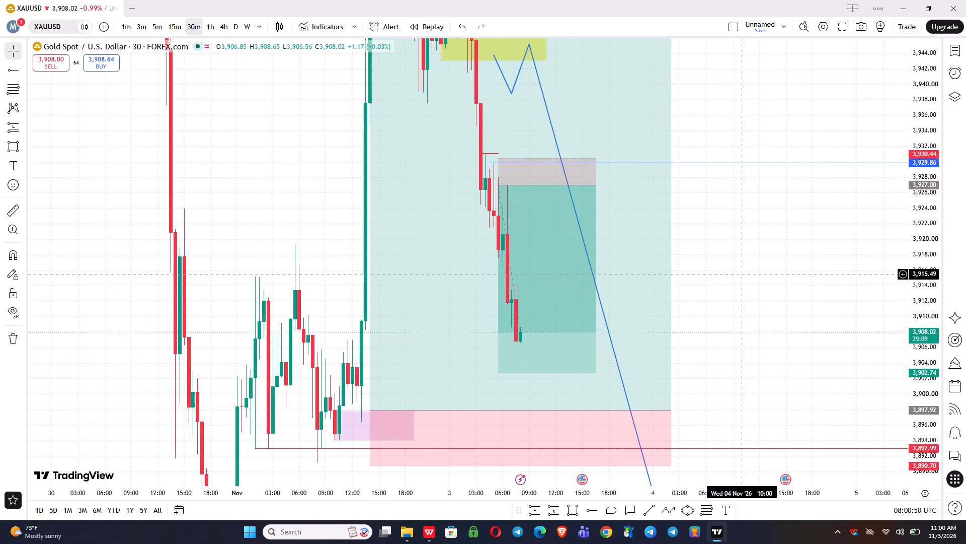
pyautogui.click(589, 509)
pyautogui.click(510, 290)
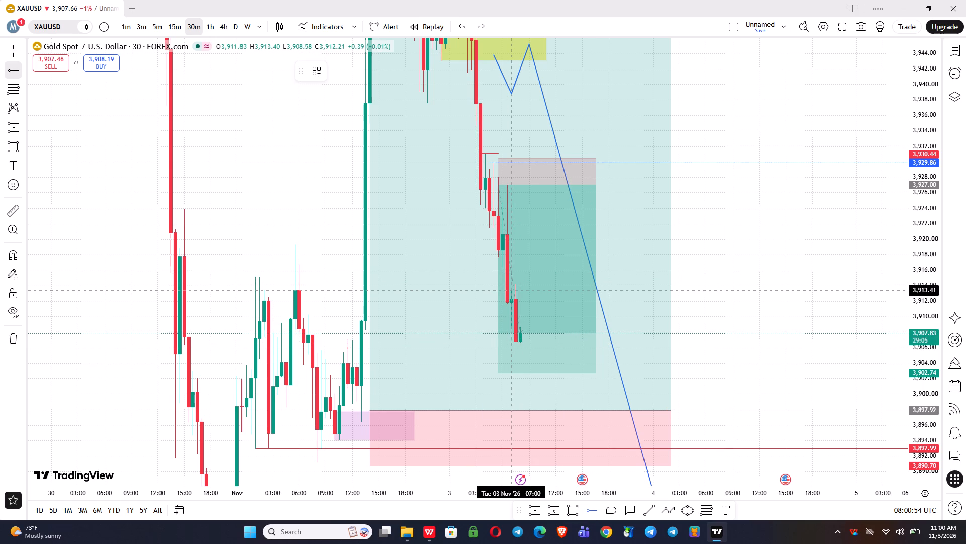
# Recolour the new horizontal ray at 3,913.41 on the 30-minute chart to red.
pyautogui.click(331, 72)
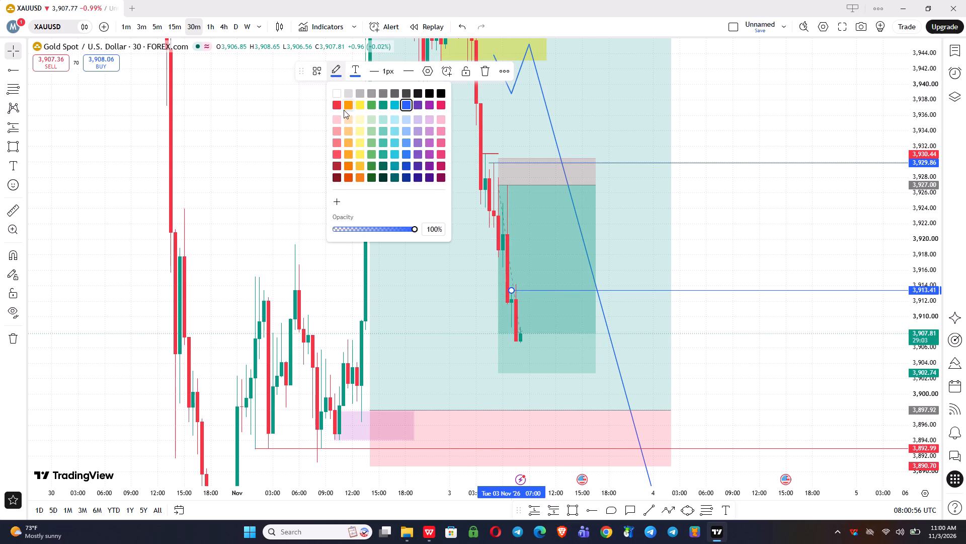
pyautogui.click(337, 105)
pyautogui.click(271, 167)
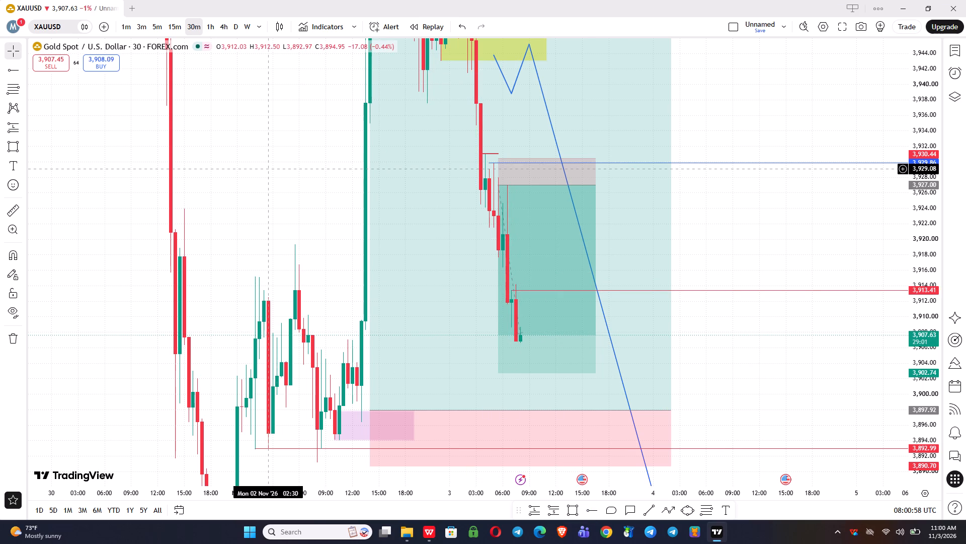
# Shift the large long position on the 5-minute chart up to a 3,901.70 entry and 3,894.48 stop, starting 2 November 11:50.
pyautogui.click(177, 27)
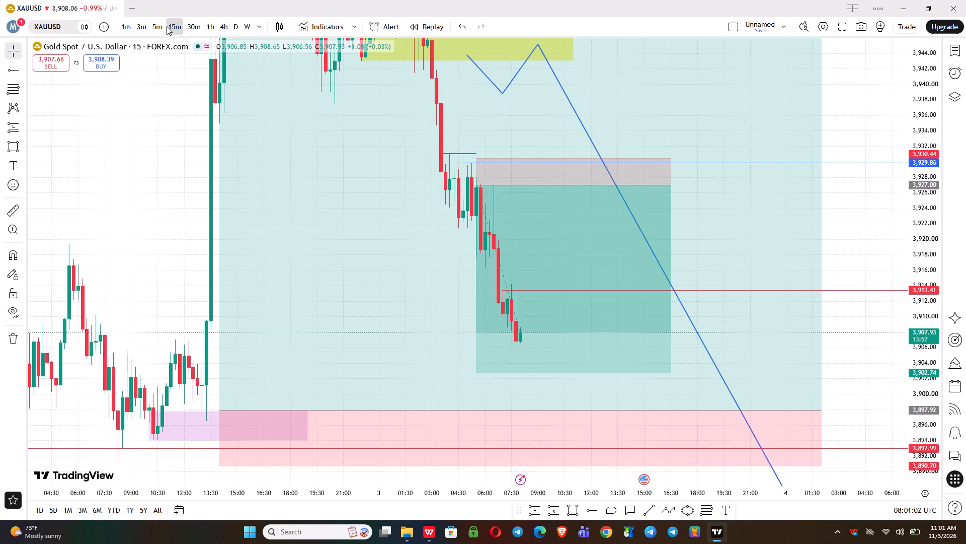
pyautogui.click(162, 24)
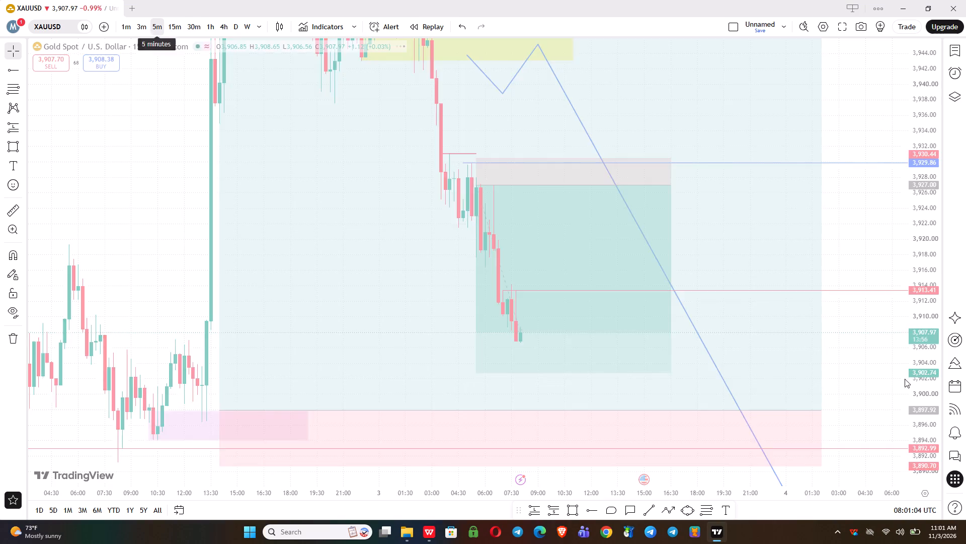
pyautogui.moveTo(920, 402); pyautogui.dragTo(870, 102)
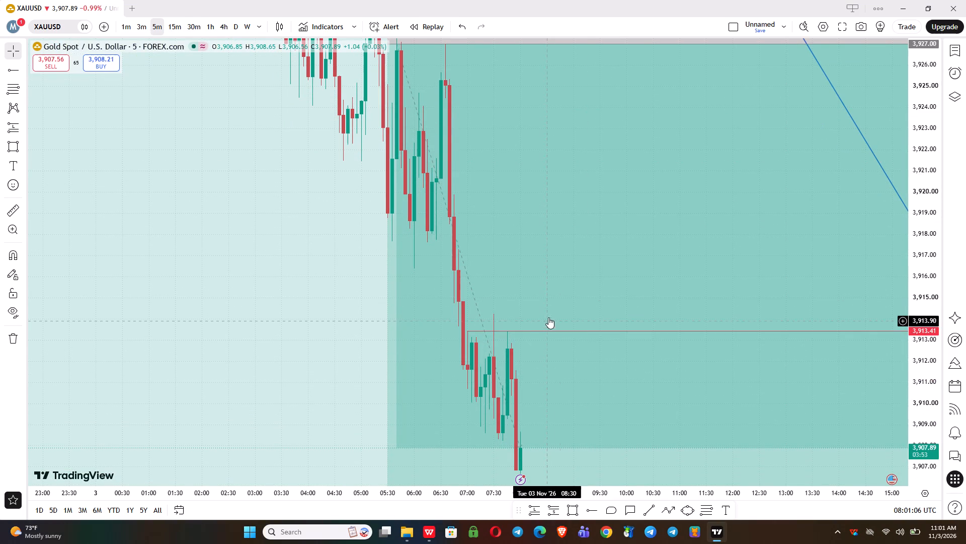
pyautogui.moveTo(576, 290); pyautogui.dragTo(562, 258)
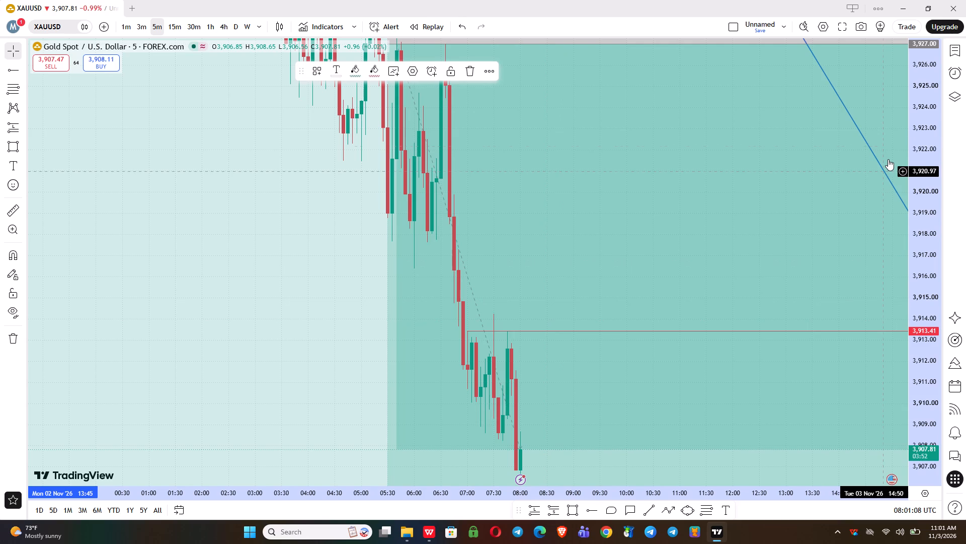
pyautogui.moveTo(925, 170); pyautogui.dragTo(911, 314)
pyautogui.click(329, 331)
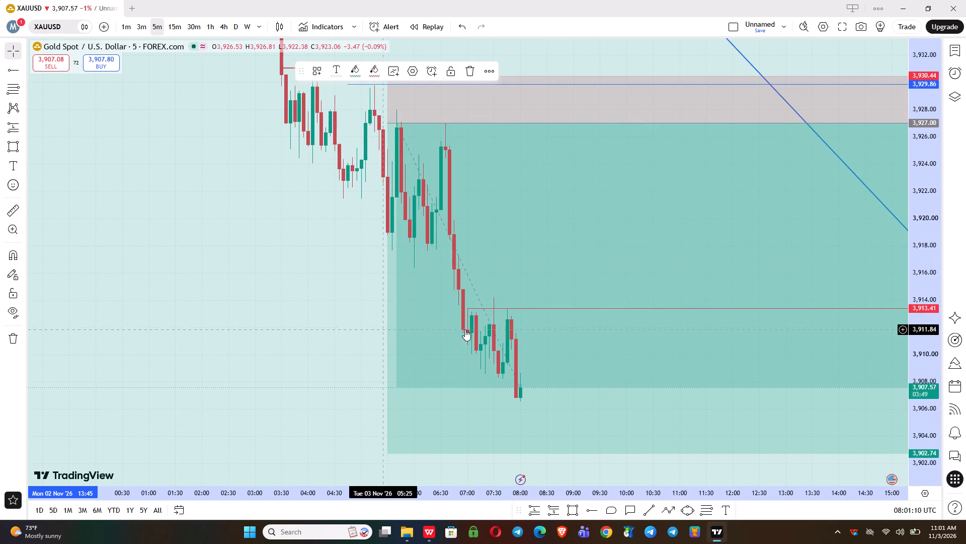
pyautogui.click(546, 335)
pyautogui.click(325, 349)
pyautogui.scroll(-4, 350, 361)
pyautogui.moveTo(469, 382); pyautogui.dragTo(458, 376)
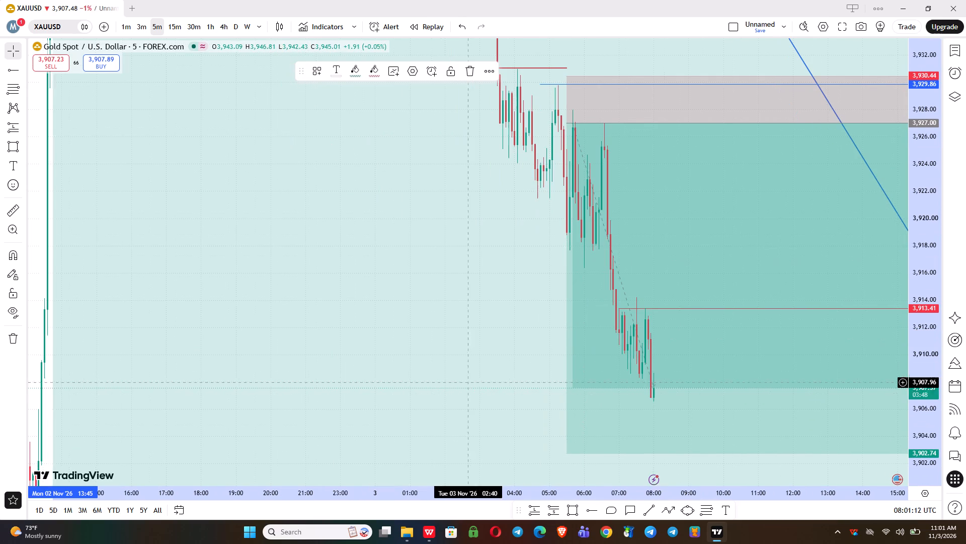
pyautogui.moveTo(458, 376); pyautogui.dragTo(400, 352)
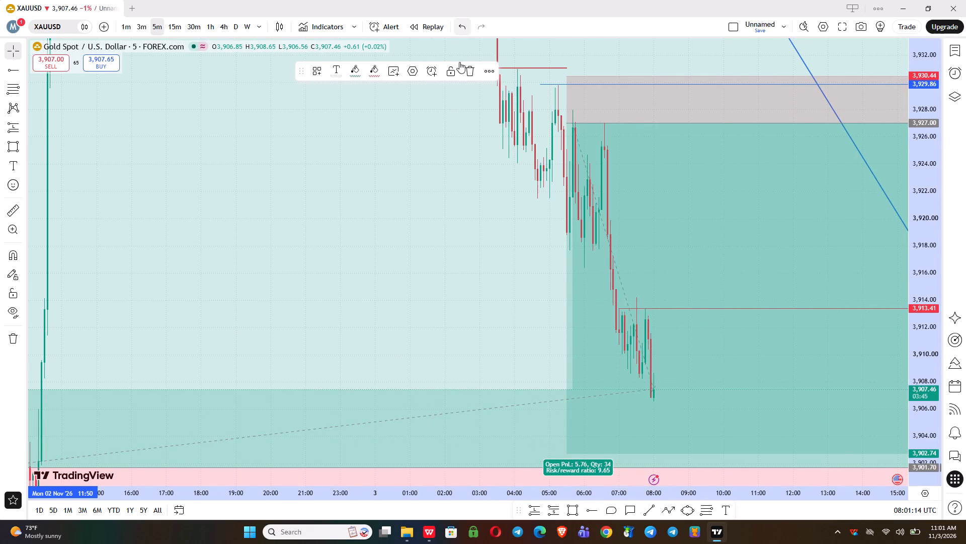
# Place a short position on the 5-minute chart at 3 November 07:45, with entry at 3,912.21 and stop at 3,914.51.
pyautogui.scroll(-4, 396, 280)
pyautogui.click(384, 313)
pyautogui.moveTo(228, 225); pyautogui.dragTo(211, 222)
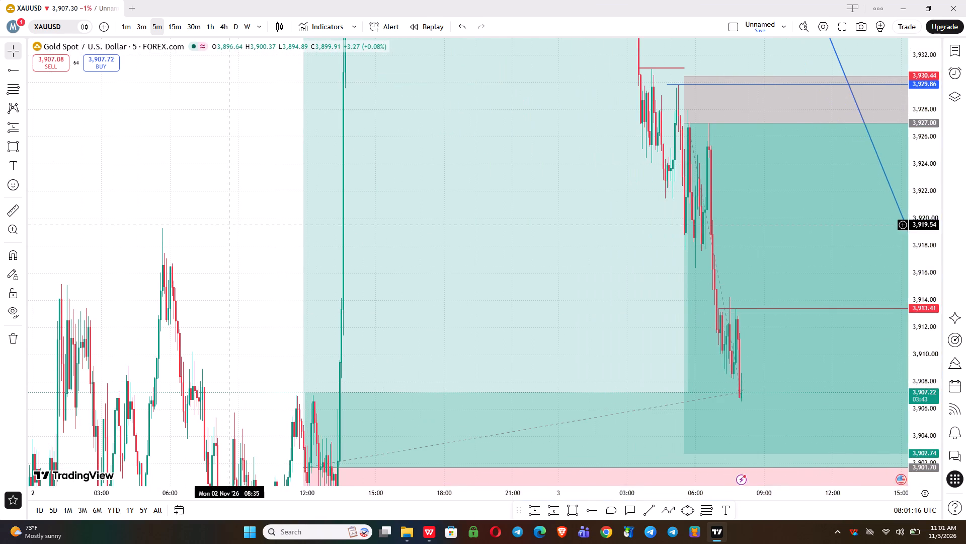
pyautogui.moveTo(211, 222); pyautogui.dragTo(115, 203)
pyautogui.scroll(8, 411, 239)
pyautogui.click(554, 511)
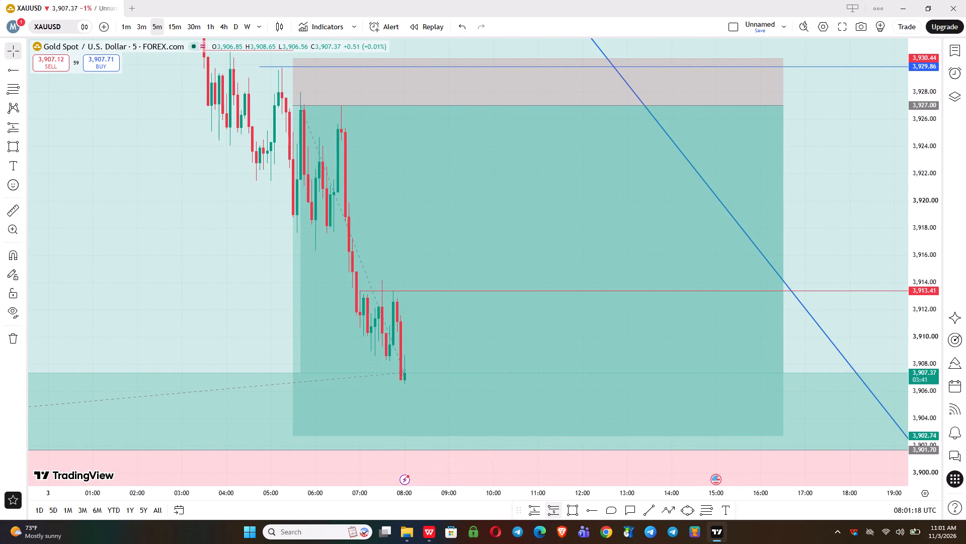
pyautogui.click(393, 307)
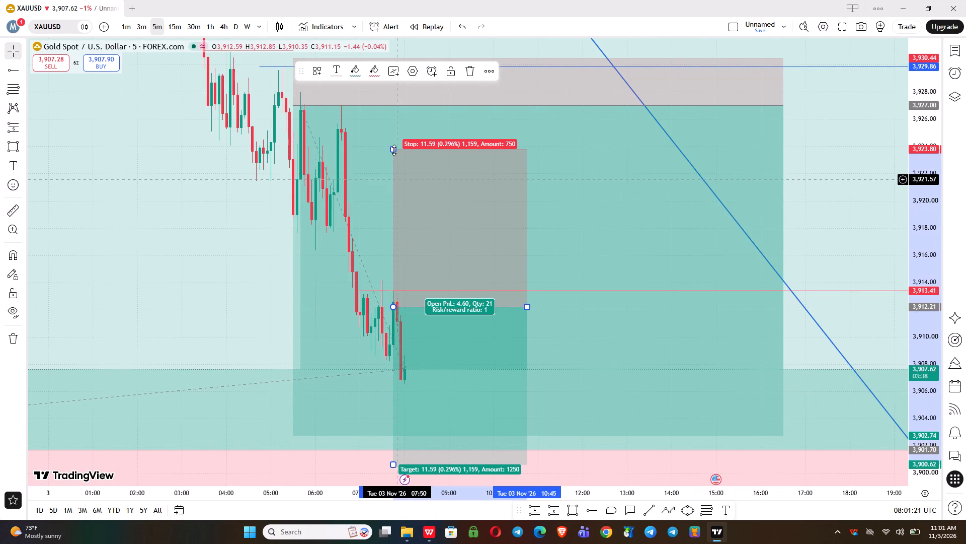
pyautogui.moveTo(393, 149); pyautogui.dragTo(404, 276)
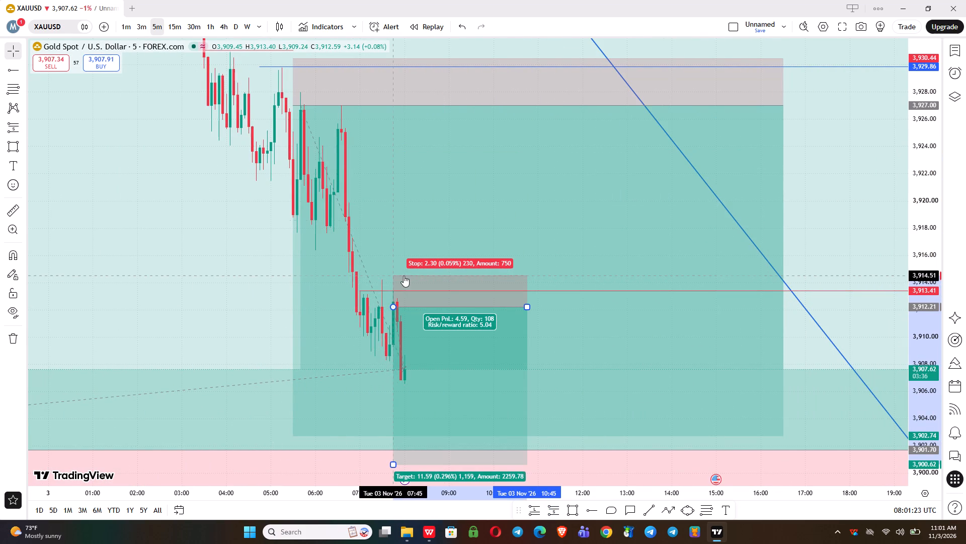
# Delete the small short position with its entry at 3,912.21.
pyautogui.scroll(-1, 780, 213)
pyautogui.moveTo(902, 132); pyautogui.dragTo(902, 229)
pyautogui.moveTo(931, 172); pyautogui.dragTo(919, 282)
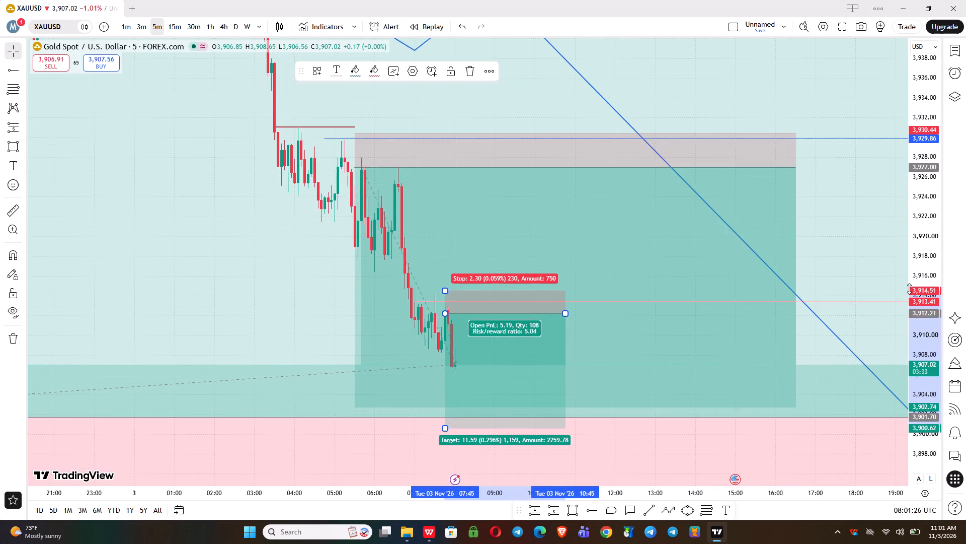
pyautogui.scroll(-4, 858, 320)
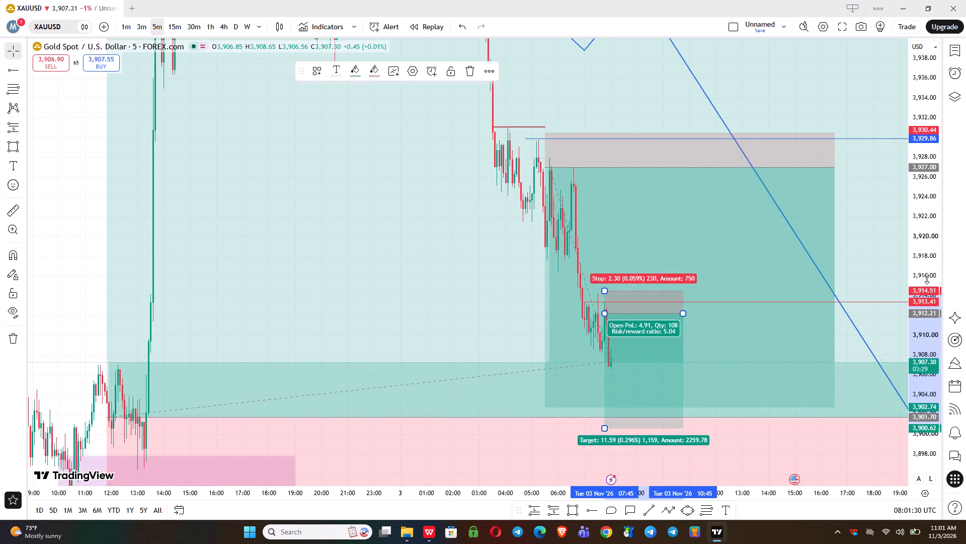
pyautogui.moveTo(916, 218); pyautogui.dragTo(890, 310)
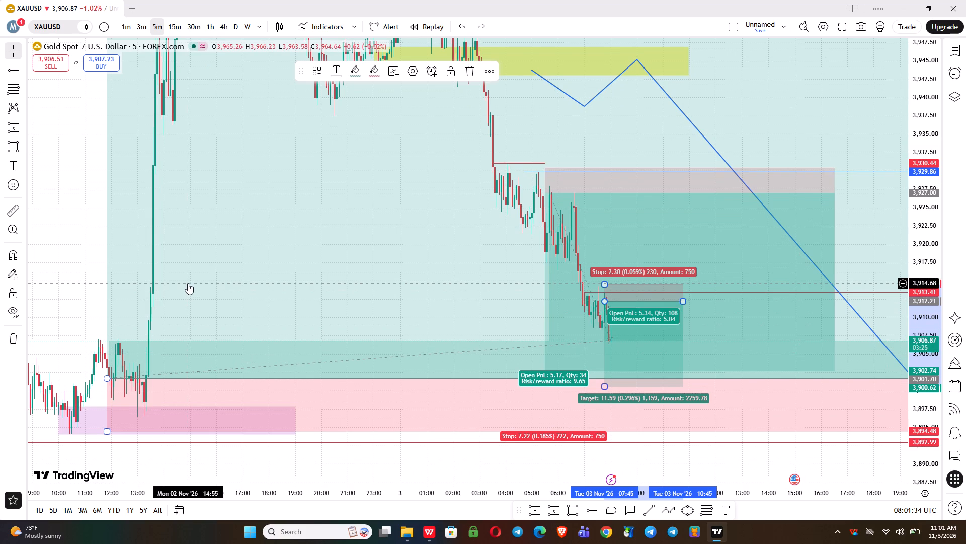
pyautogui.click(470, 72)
# Examine the 1-hour chart's price structure from late October to 3 November around the marked levels and setups.
pyautogui.scroll(1, 419, 266)
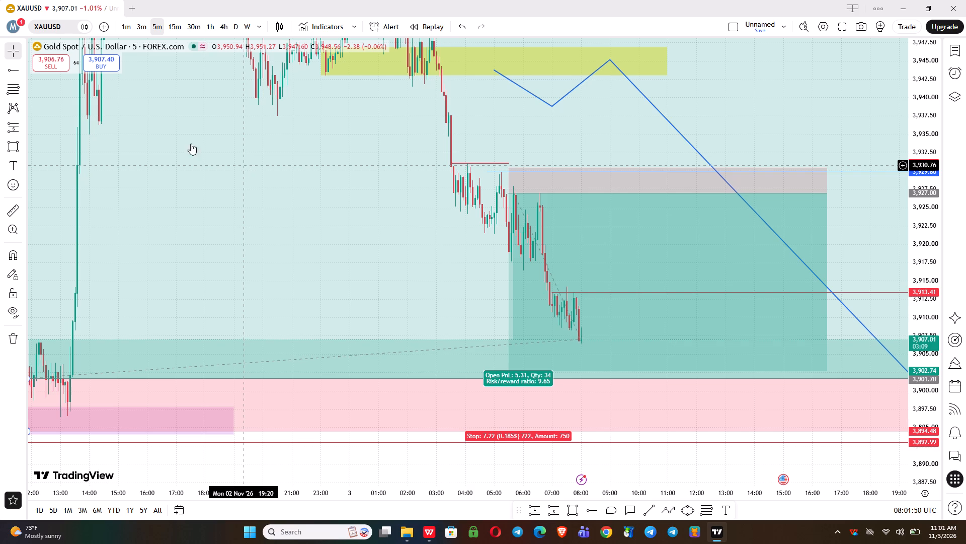
pyautogui.click(215, 29)
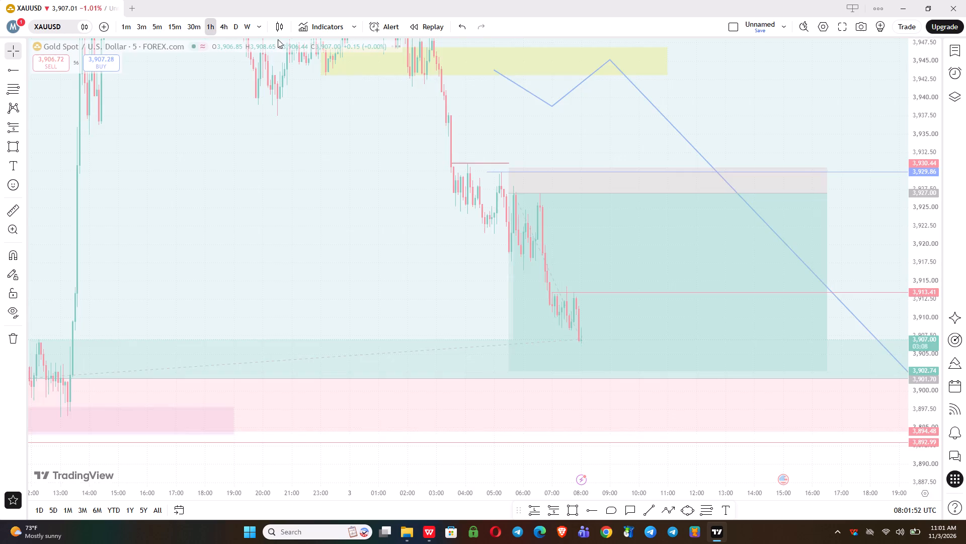
pyautogui.moveTo(920, 85); pyautogui.dragTo(881, 426)
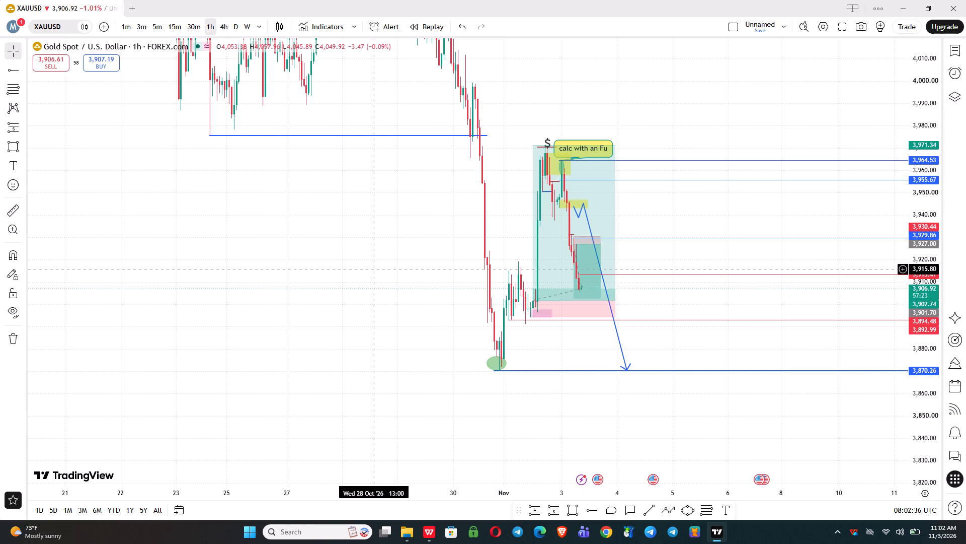
pyautogui.moveTo(395, 221); pyautogui.dragTo(387, 290)
pyautogui.scroll(-2, 387, 290)
pyautogui.scroll(5, 338, 292)
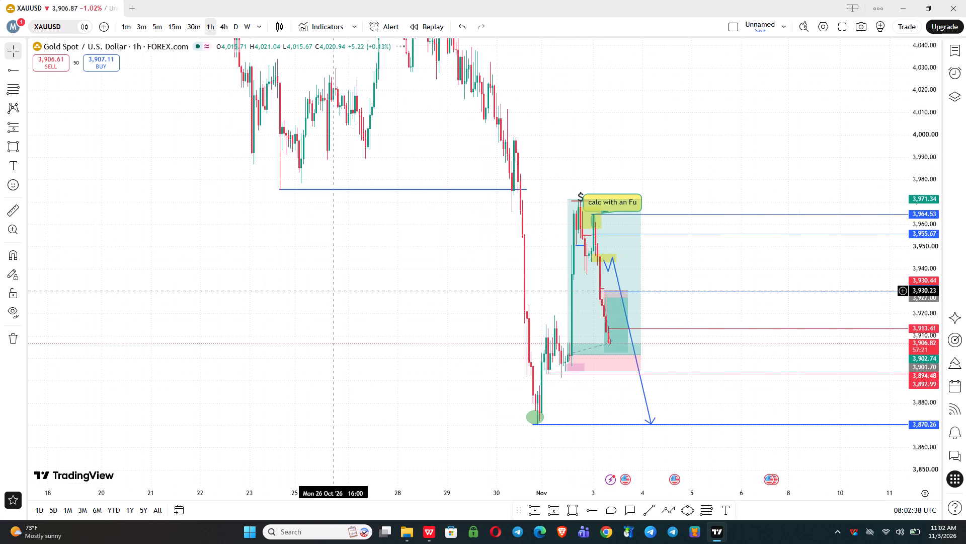
pyautogui.moveTo(272, 264); pyautogui.dragTo(292, 369)
pyautogui.scroll(-3, 308, 238)
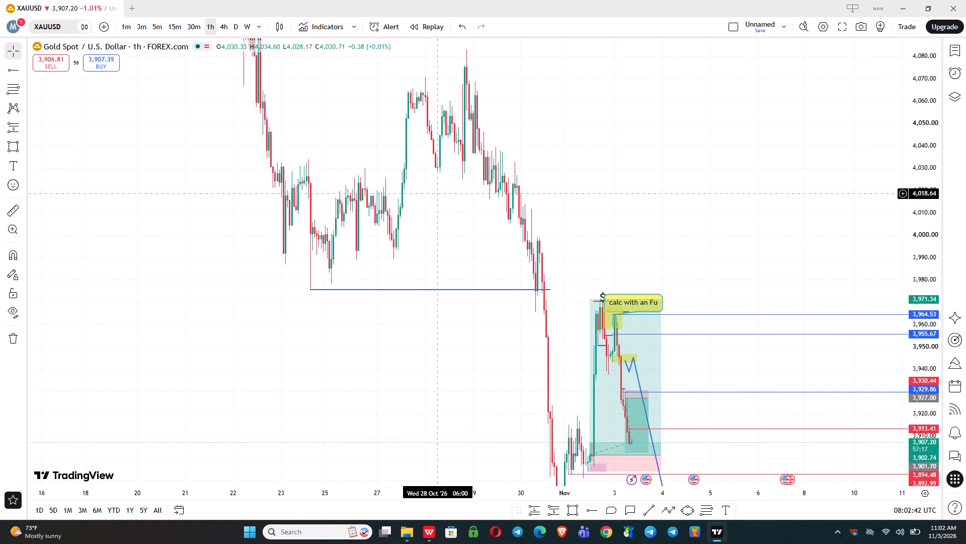
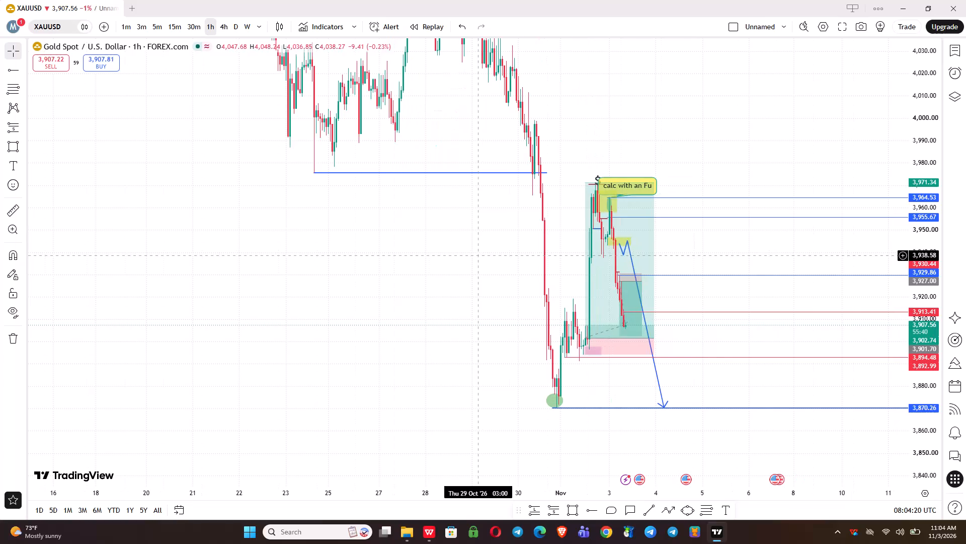
# Read the platform's What's new announcements and close them.
pyautogui.scroll(2, 433, 286)
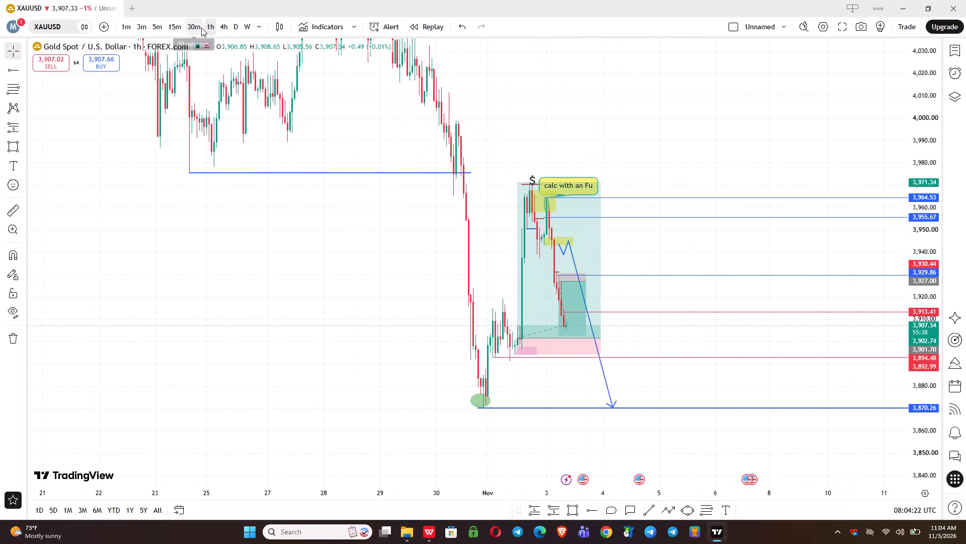
pyautogui.click(19, 25)
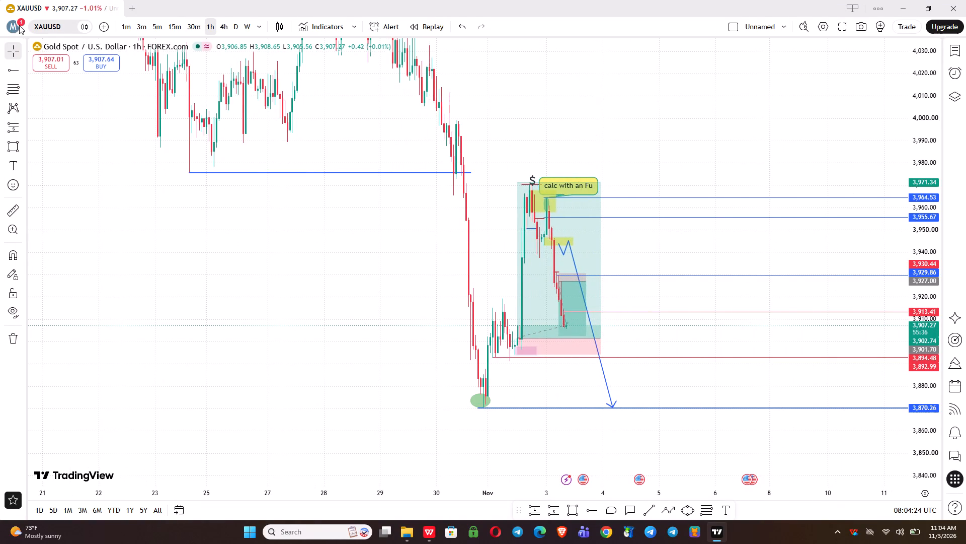
pyautogui.click(15, 27)
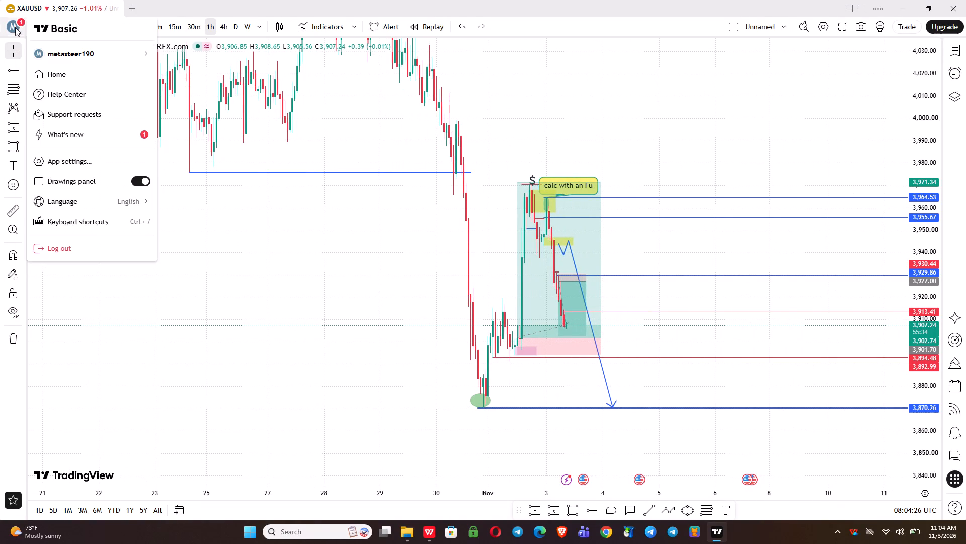
pyautogui.click(117, 132)
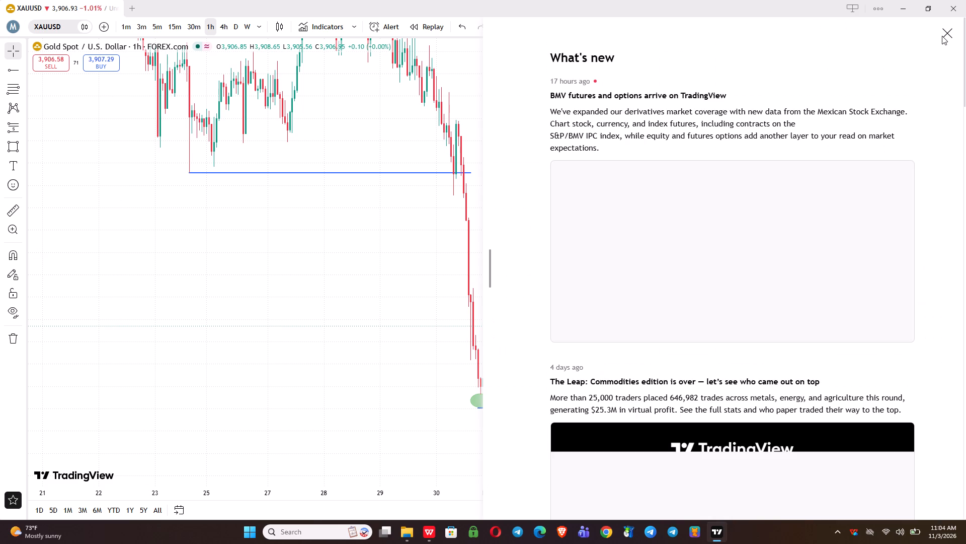
pyautogui.click(942, 36)
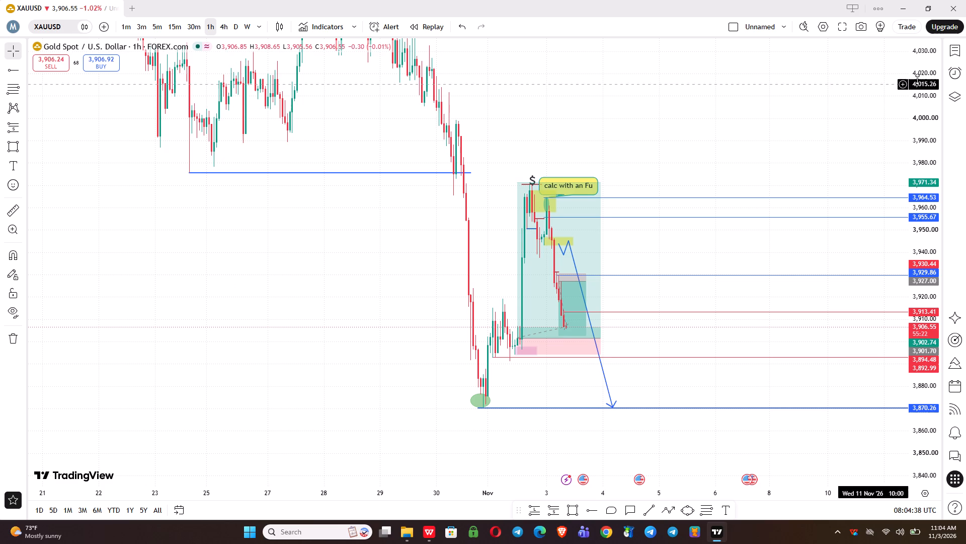
# Show the watchlist and switch the 1-hour chart to EURUSD.
pyautogui.moveTo(919, 88); pyautogui.dragTo(917, 132)
pyautogui.click(963, 45)
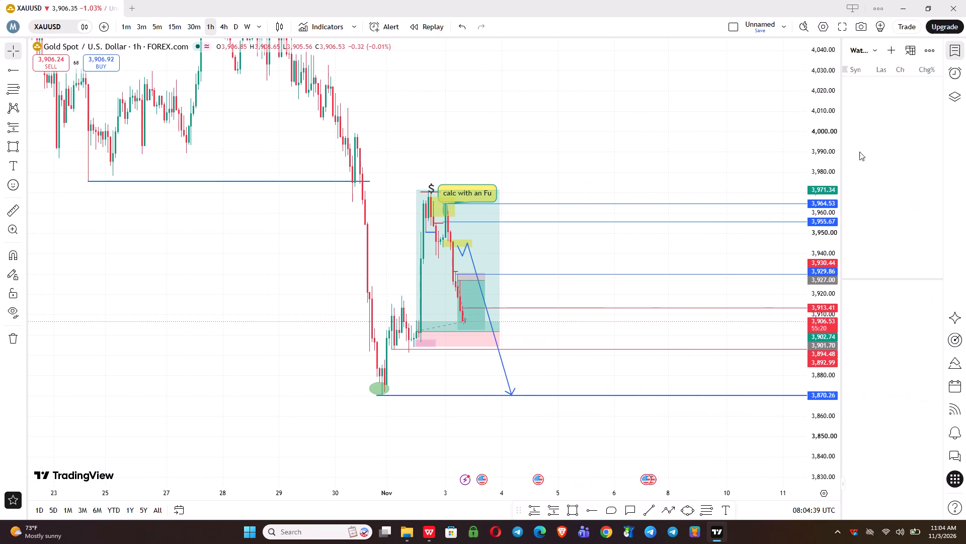
pyautogui.click(875, 107)
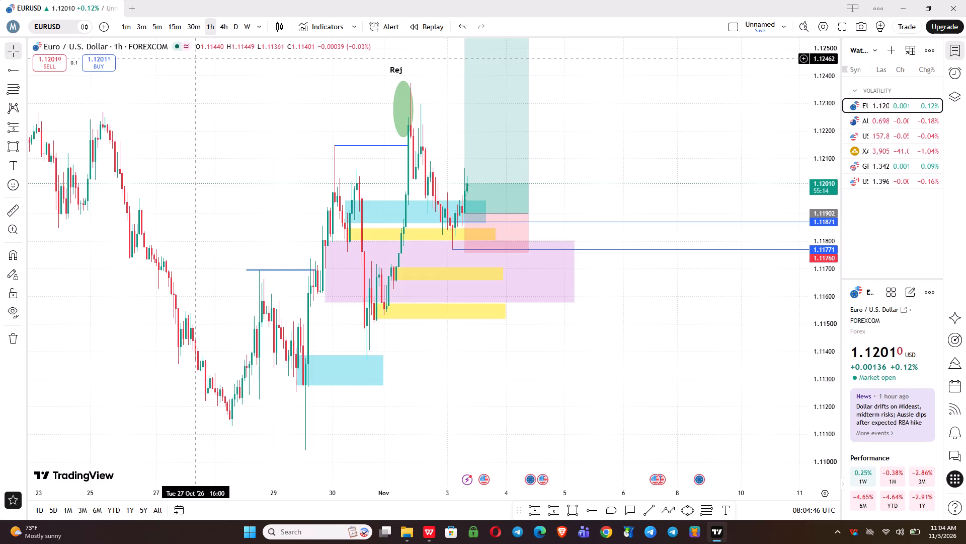
# On the EURUSD 4-hour chart, move the blue horizontal ray above the 1.11771 level to 1.11858.
pyautogui.scroll(1, 164, 90)
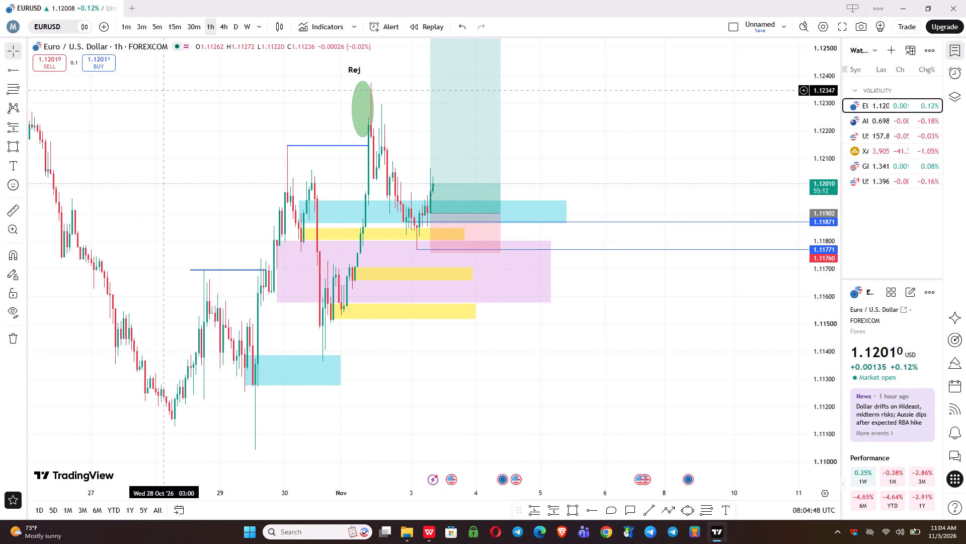
pyautogui.click(225, 25)
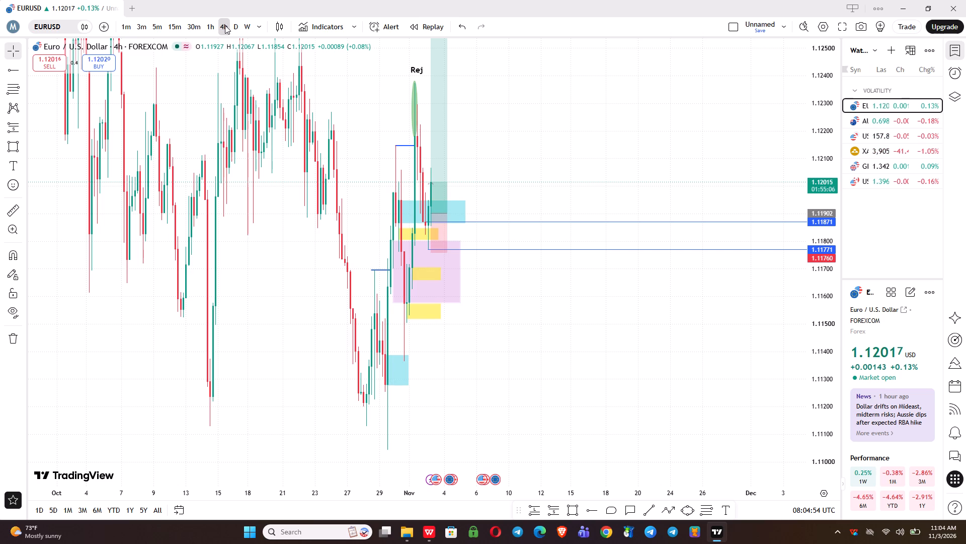
pyautogui.scroll(2, 379, 221)
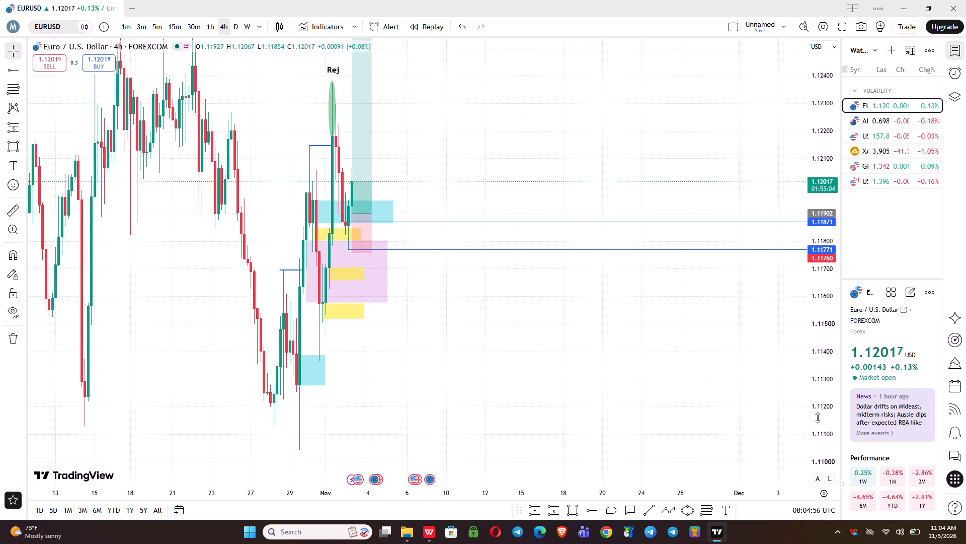
pyautogui.moveTo(820, 418); pyautogui.dragTo(769, 129)
pyautogui.moveTo(521, 184); pyautogui.dragTo(688, 293)
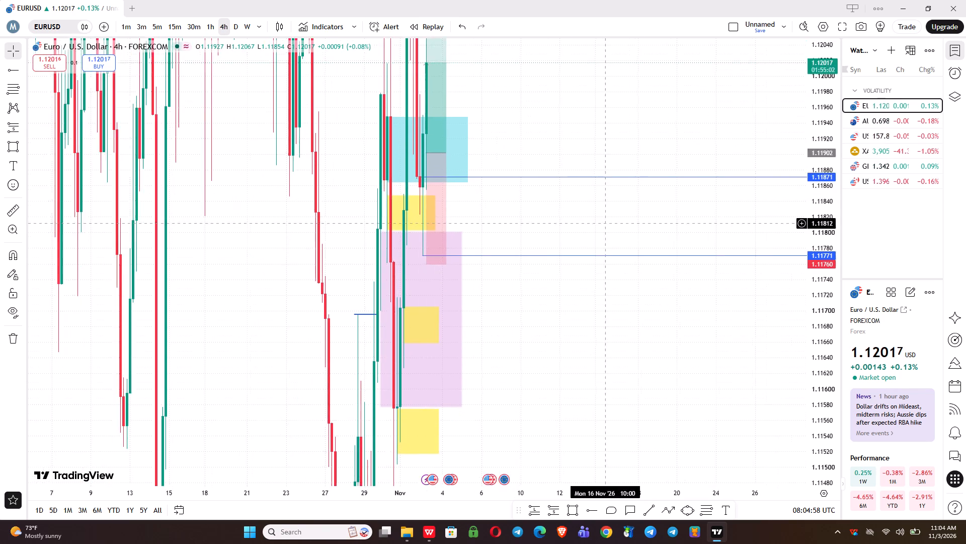
pyautogui.scroll(2, 601, 255)
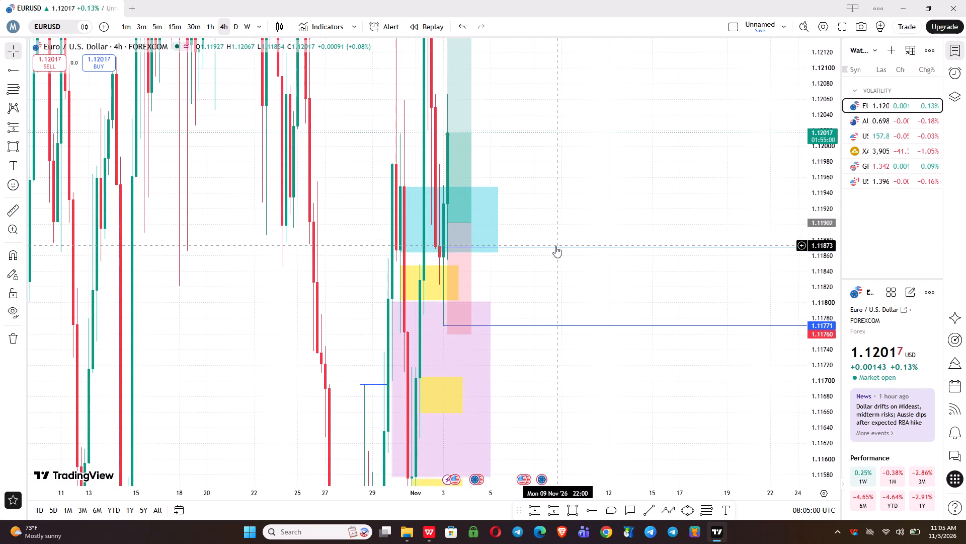
pyautogui.moveTo(555, 246); pyautogui.dragTo(552, 257)
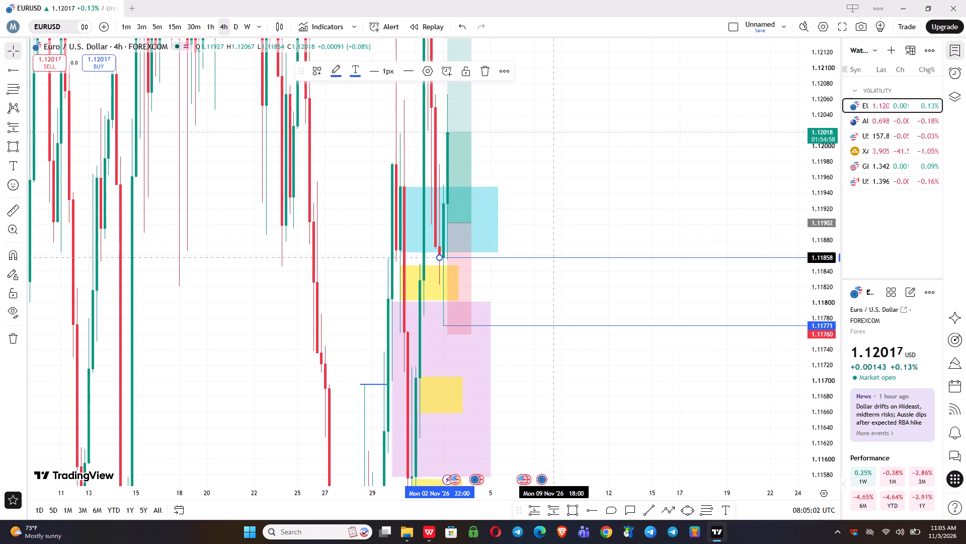
pyautogui.moveTo(552, 257); pyautogui.dragTo(556, 257)
pyautogui.click(594, 218)
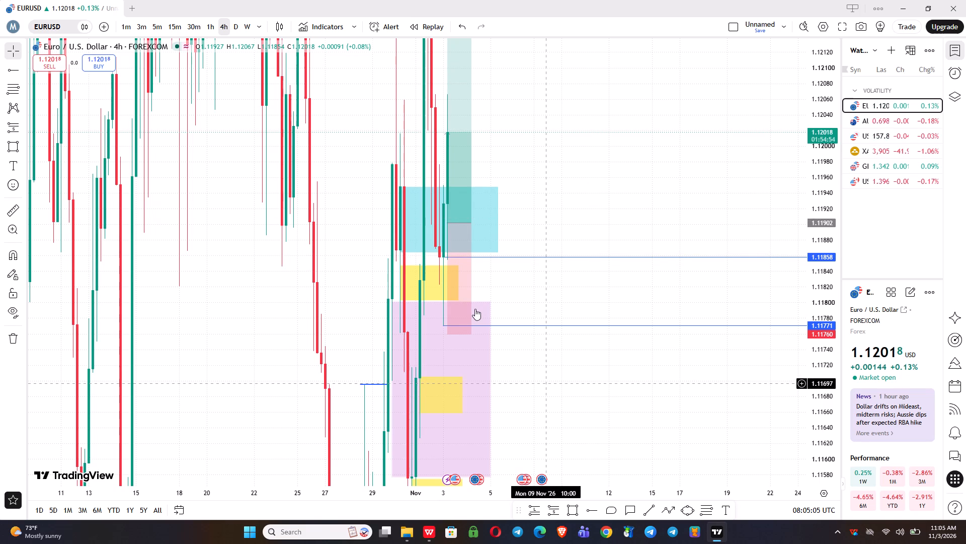
# Move the EURUSD long position to start on 3 November 22:00, with entry at 1.11858 and stop at 1.11767.
pyautogui.moveTo(465, 273); pyautogui.dragTo(475, 308)
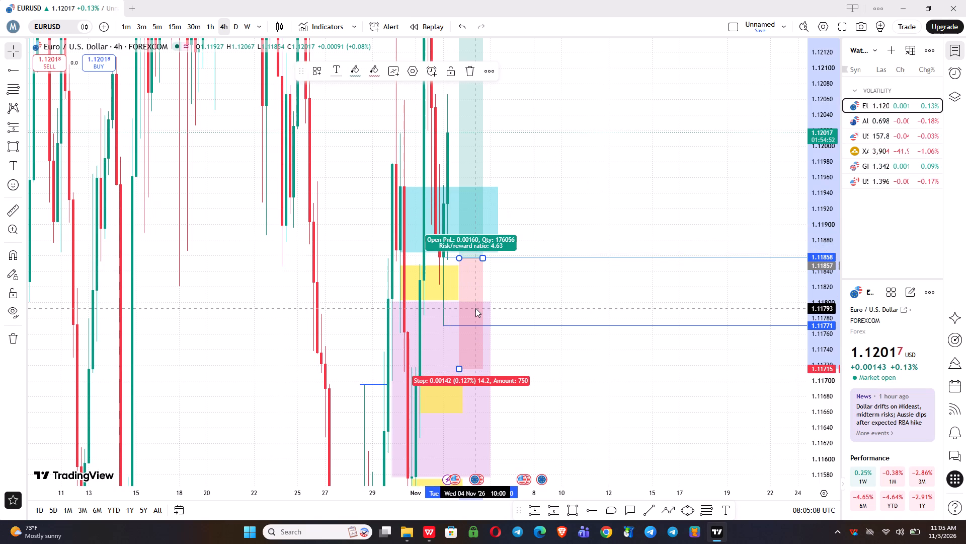
pyautogui.moveTo(475, 308); pyautogui.dragTo(477, 307)
pyautogui.moveTo(463, 371); pyautogui.dragTo(471, 330)
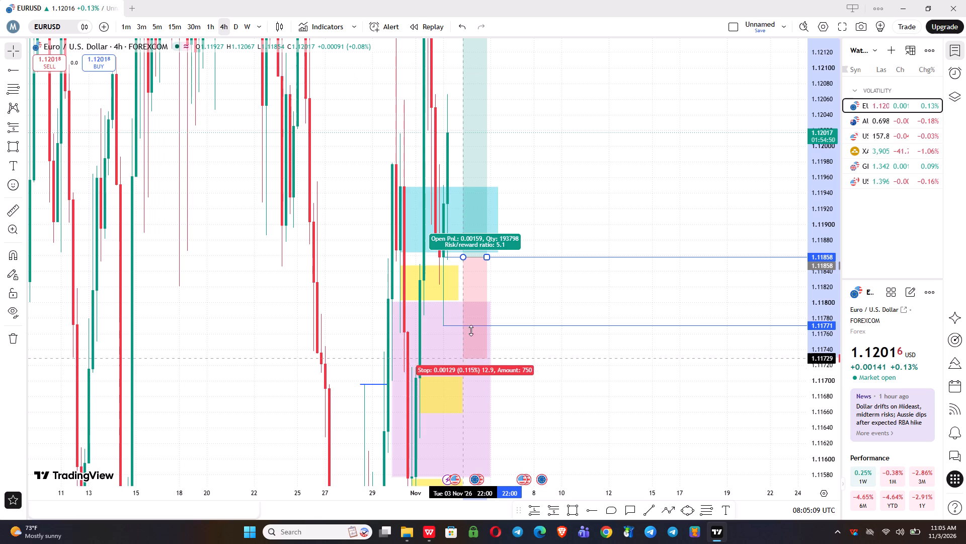
pyautogui.moveTo(471, 330); pyautogui.dragTo(471, 328)
pyautogui.click(253, 445)
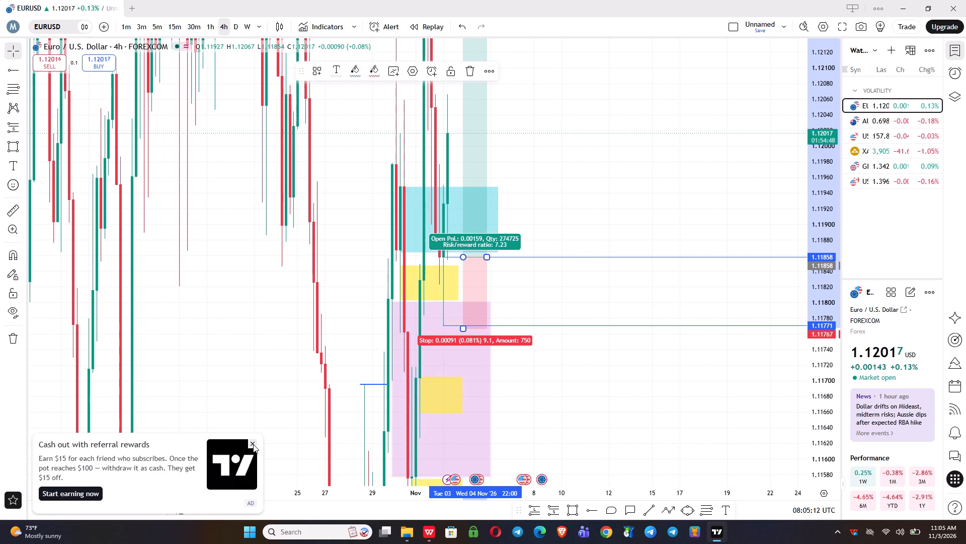
pyautogui.click(238, 344)
# Examine EURUSD price structure on the 4-hour and 1-hour charts around the marked zones and long setup.
pyautogui.moveTo(583, 123); pyautogui.dragTo(599, 166)
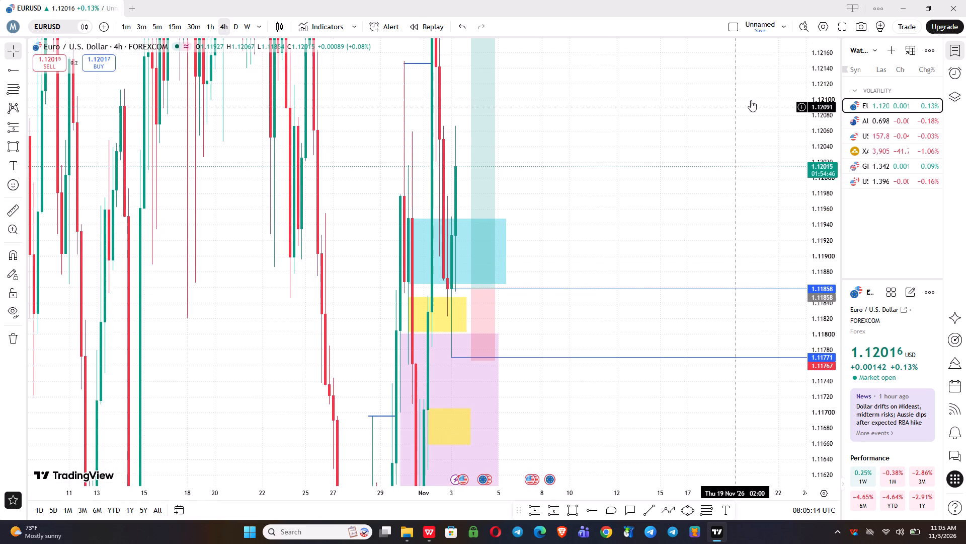
pyautogui.moveTo(823, 74); pyautogui.dragTo(788, 263)
pyautogui.scroll(-1, 394, 195)
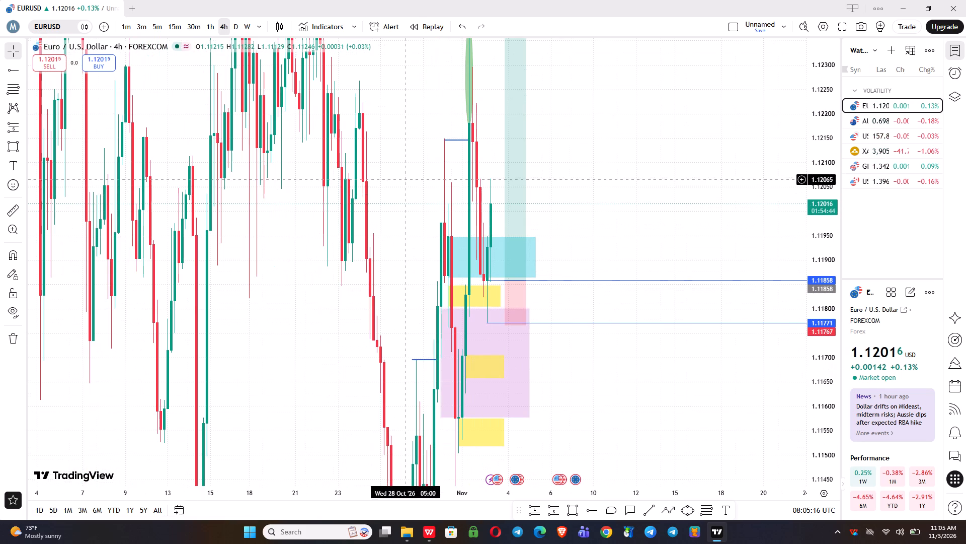
pyautogui.moveTo(816, 395); pyautogui.dragTo(738, 58)
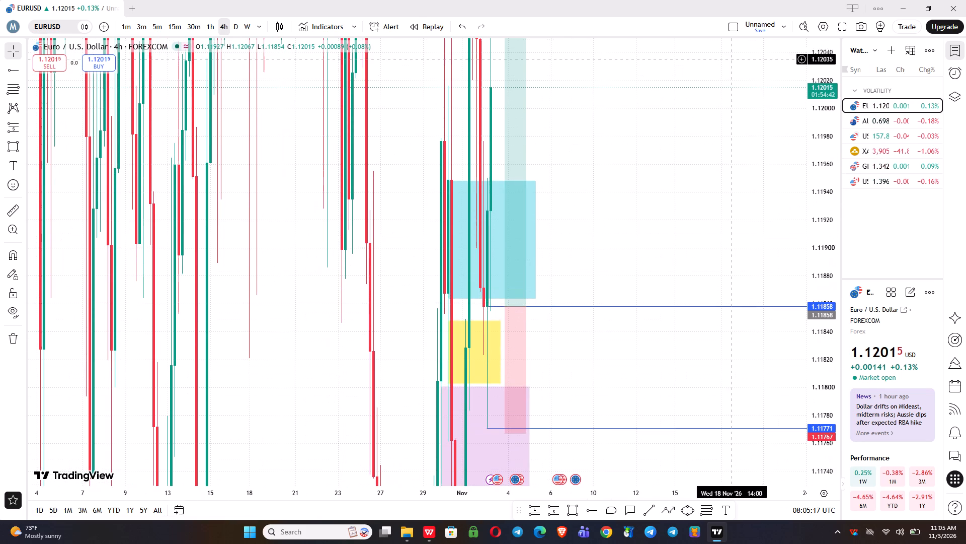
pyautogui.moveTo(821, 76); pyautogui.dragTo(721, 415)
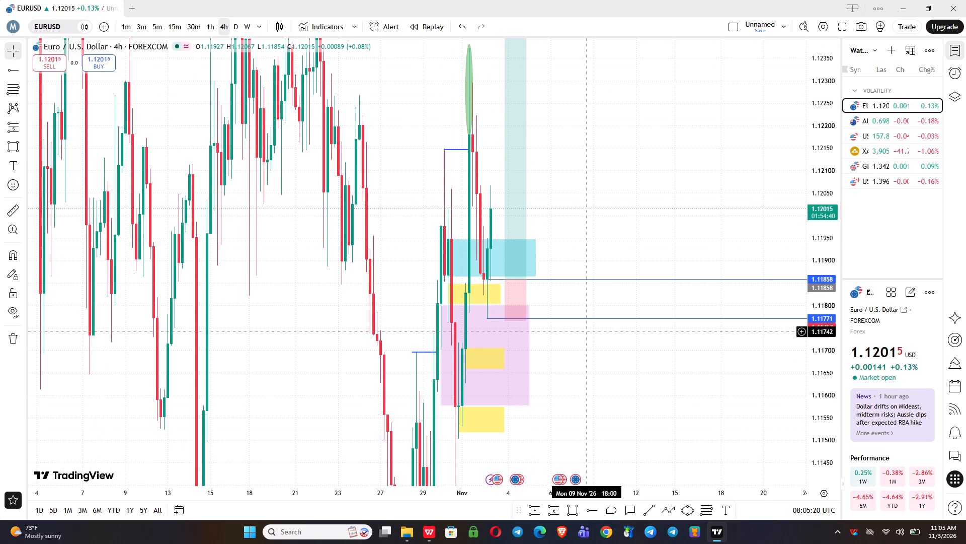
pyautogui.click(213, 24)
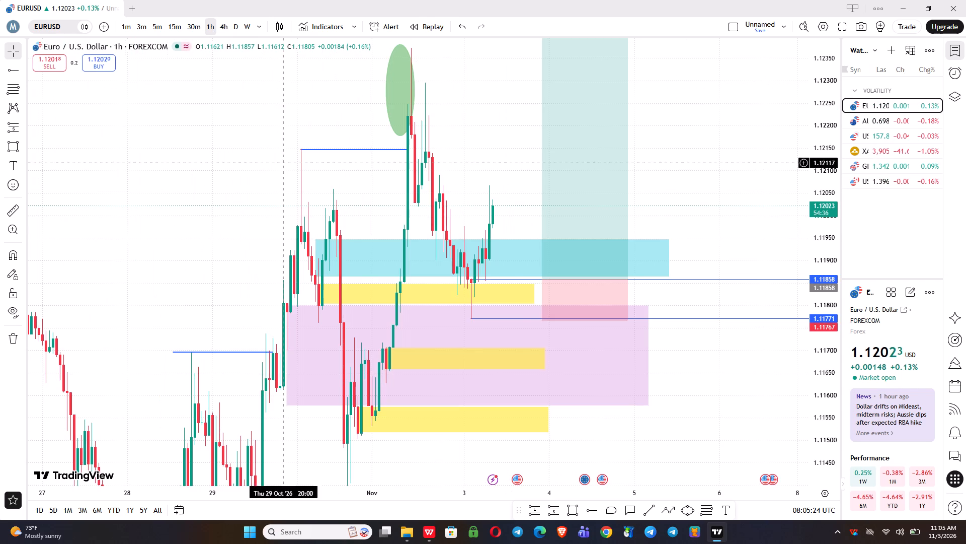
pyautogui.scroll(-3, 188, 170)
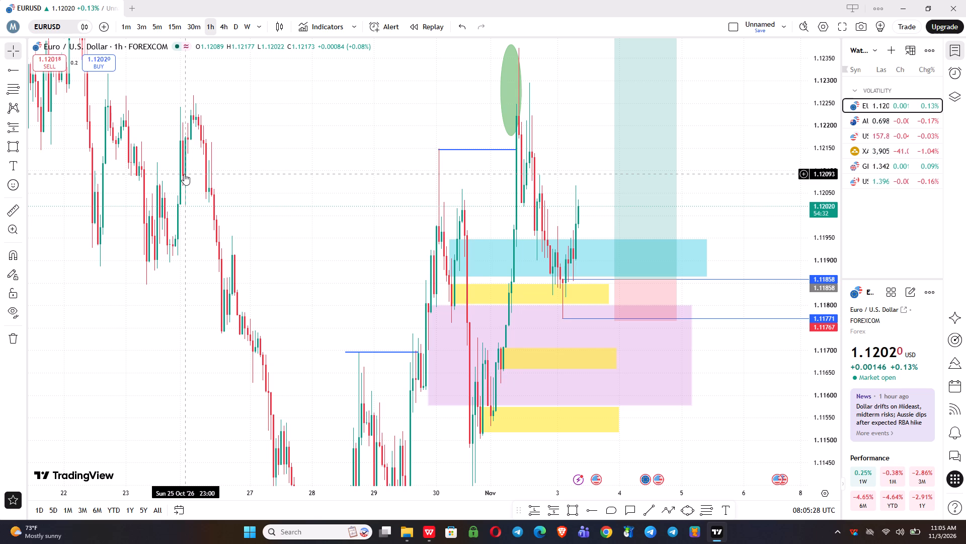
pyautogui.moveTo(562, 147); pyautogui.dragTo(552, 169)
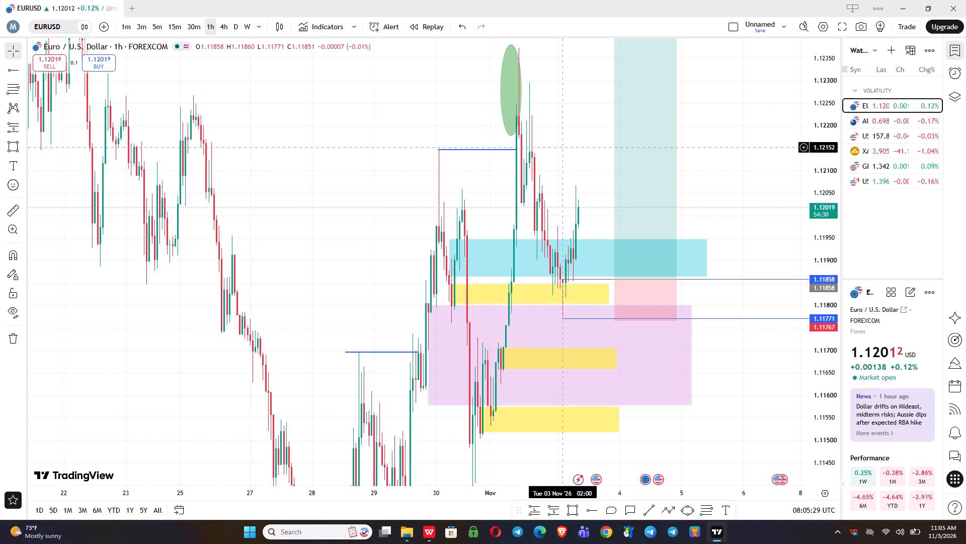
pyautogui.moveTo(552, 169); pyautogui.dragTo(446, 157)
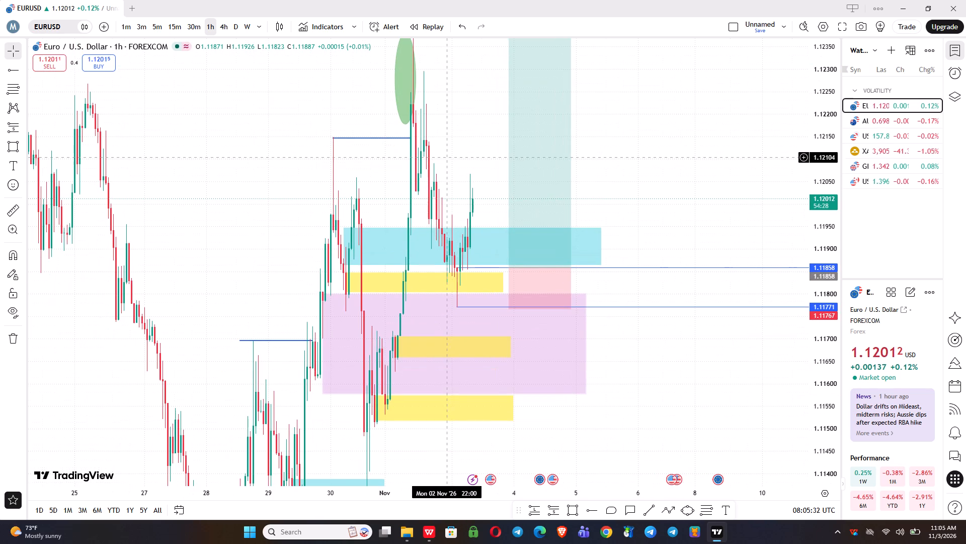
# Switch the chart back to XAUUSD and examine the marked levels and setups on the 4-hour and 1-hour timeframes.
pyautogui.click(852, 152)
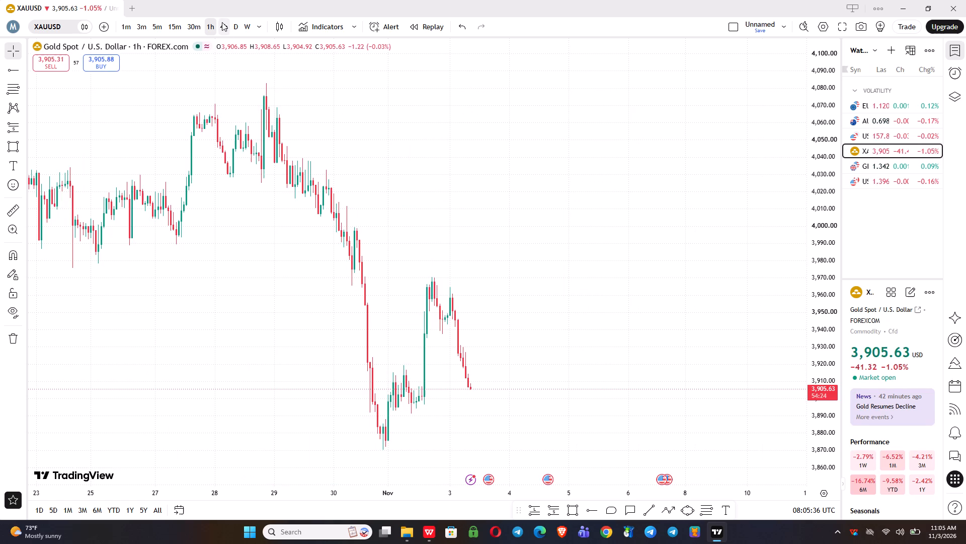
pyautogui.click(219, 20)
pyautogui.scroll(3, 629, 218)
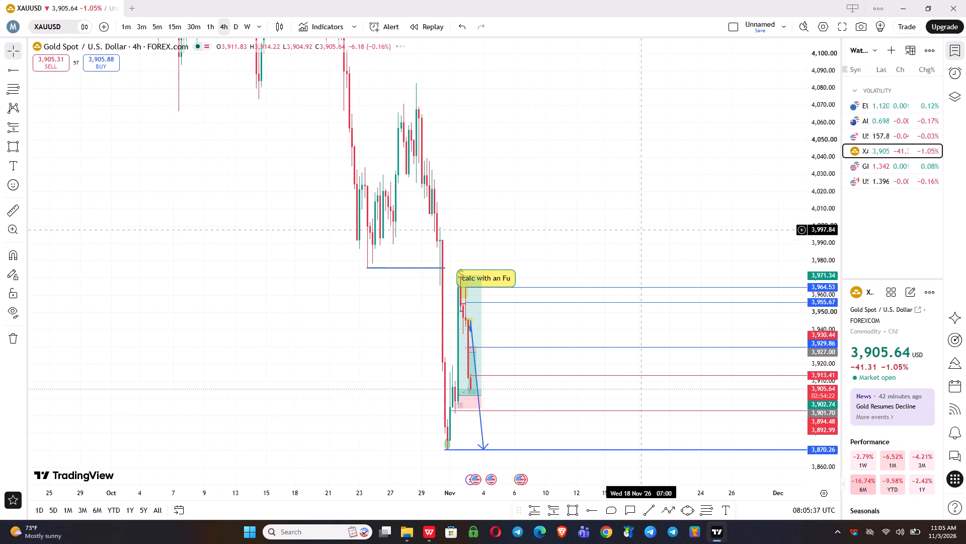
pyautogui.moveTo(567, 197); pyautogui.dragTo(702, 164)
pyautogui.click(210, 28)
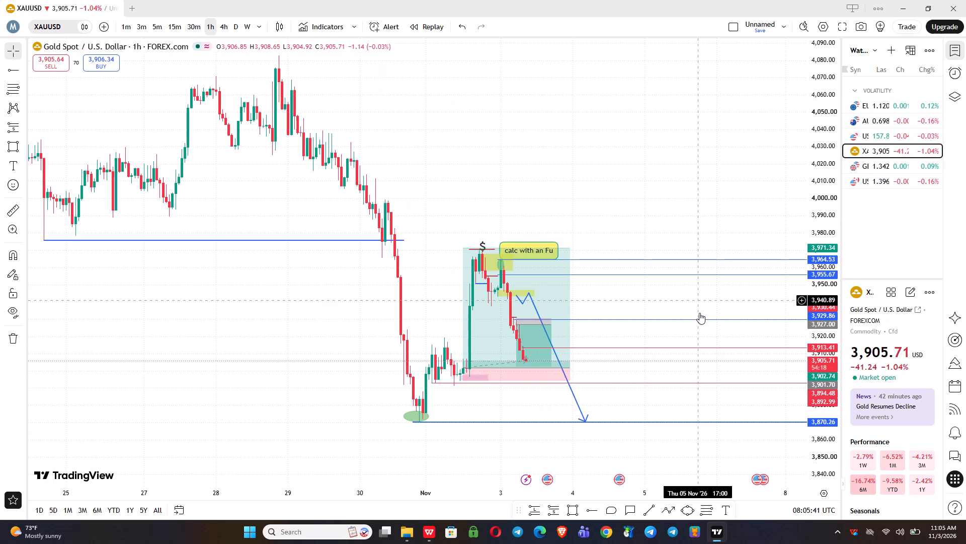
pyautogui.moveTo(821, 432); pyautogui.dragTo(814, 254)
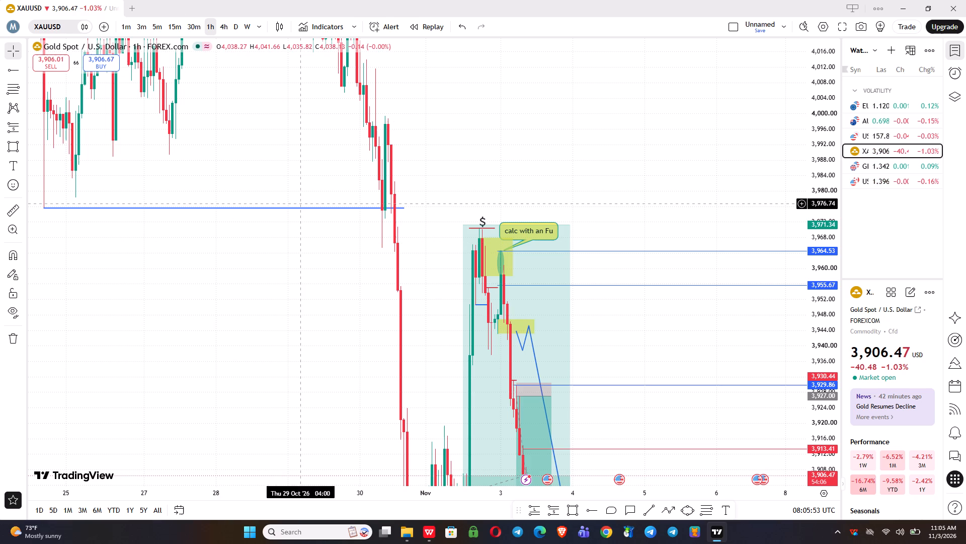
# Compare the XAUUSD decline from the 2 November high on the 30-minute and 15-minute charts around the yellow zones.
pyautogui.click(192, 28)
pyautogui.scroll(-2, 197, 53)
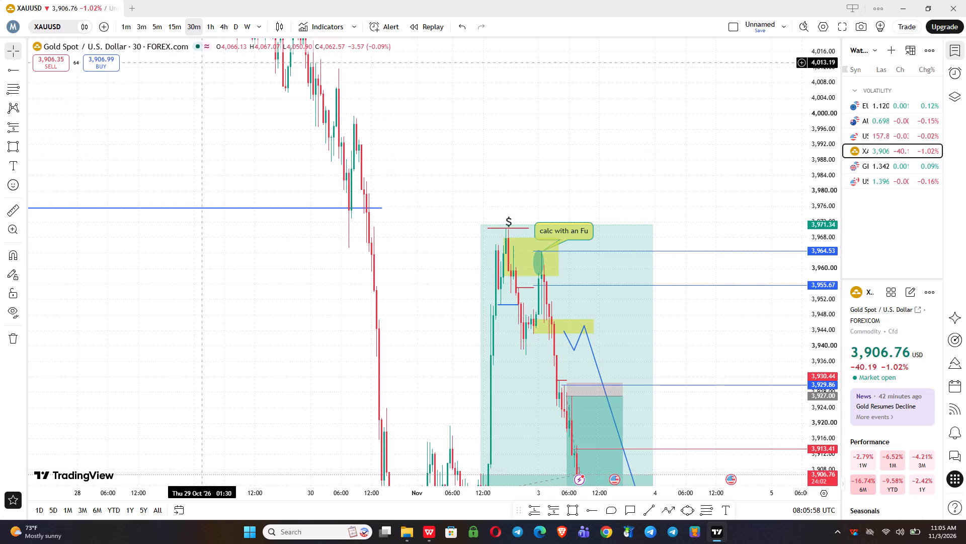
pyautogui.click(207, 27)
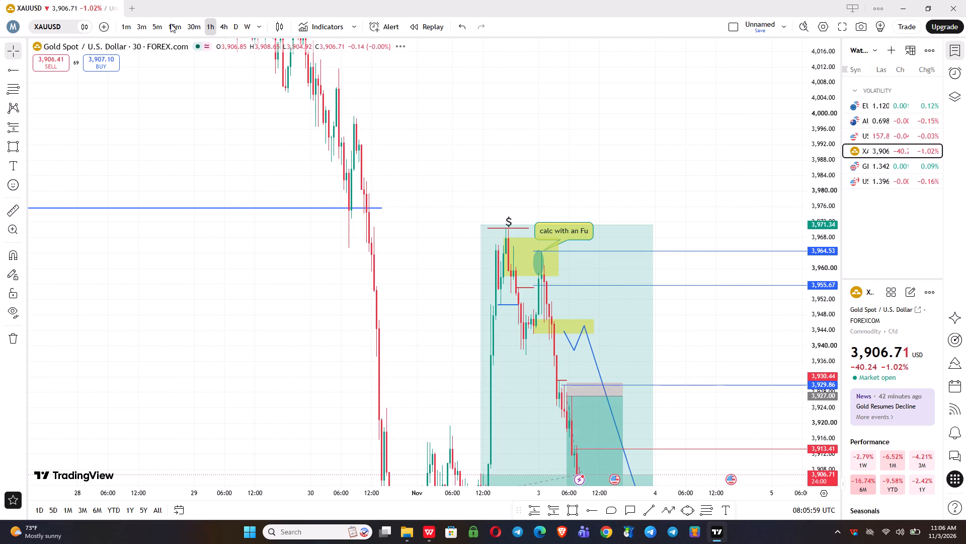
pyautogui.click(171, 24)
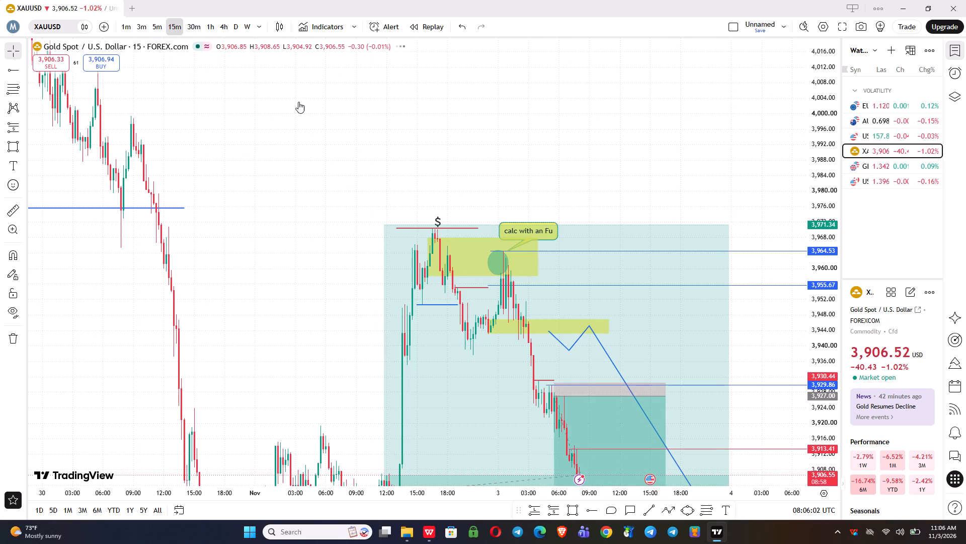
pyautogui.click(187, 30)
pyautogui.scroll(1, 193, 184)
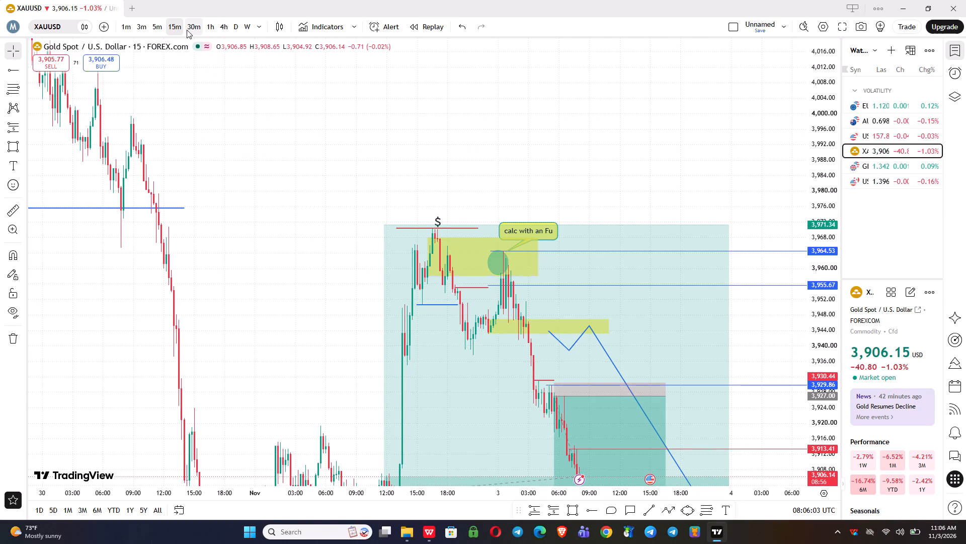
pyautogui.scroll(2, 187, 30)
pyautogui.scroll(2, 163, 195)
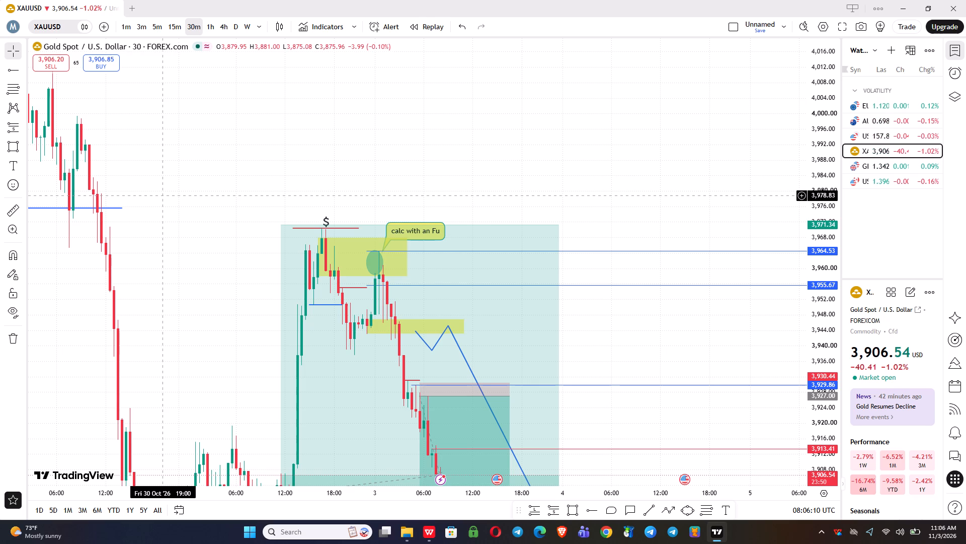
pyautogui.click(174, 26)
pyautogui.scroll(-5, 316, 205)
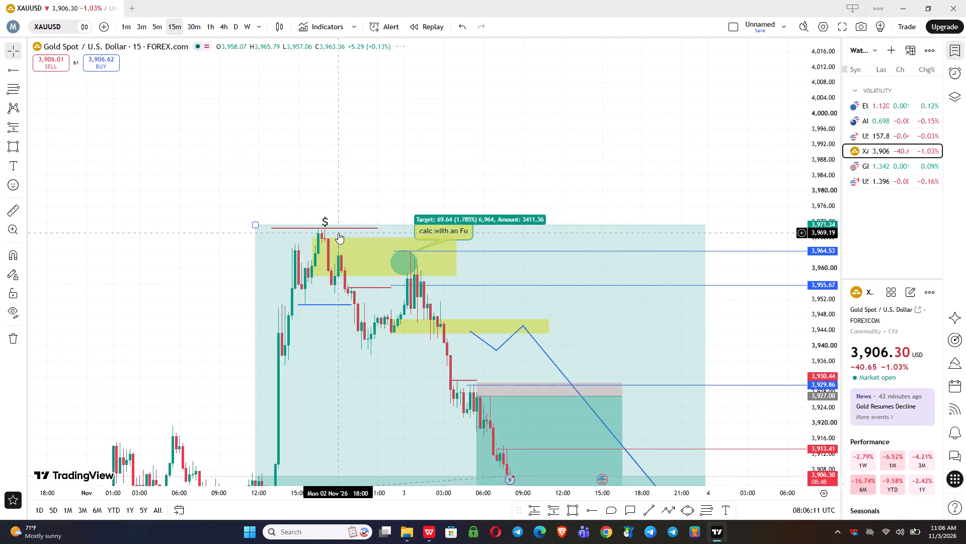
# Examine the XAUUSD decline around the upper yellow zone on the 15-minute and 5-minute charts.
pyautogui.scroll(1, 393, 268)
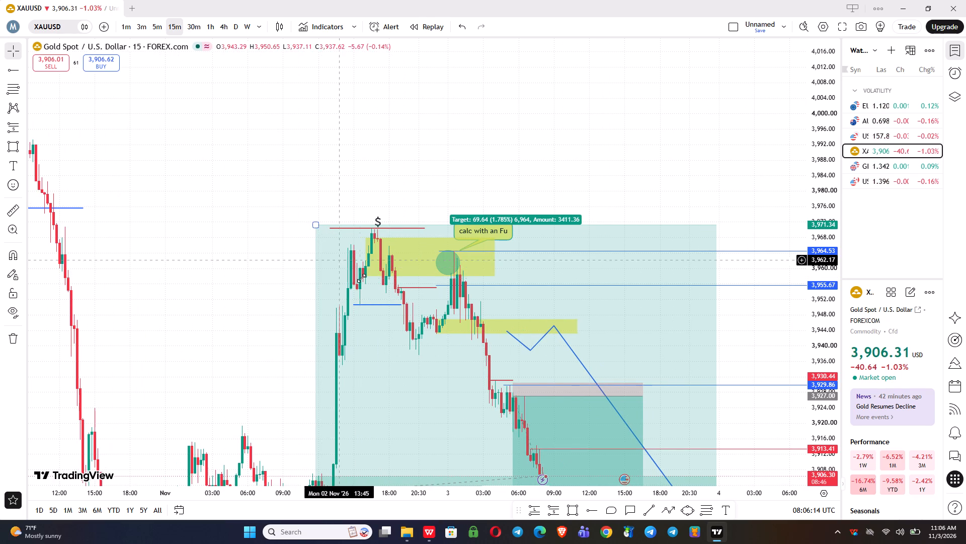
pyautogui.click(162, 24)
pyautogui.scroll(-3, 281, 125)
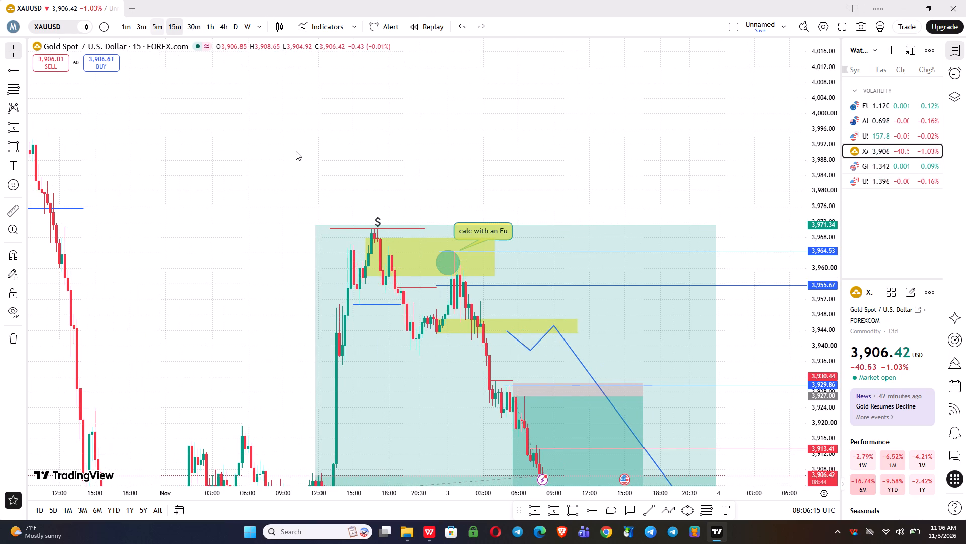
pyautogui.scroll(-3, 296, 156)
pyautogui.scroll(3, 292, 160)
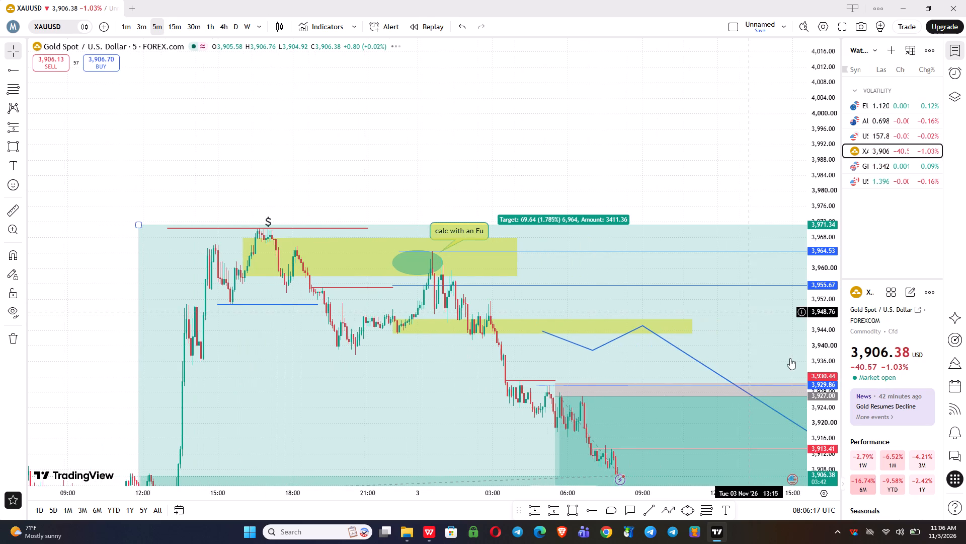
pyautogui.moveTo(812, 427); pyautogui.dragTo(790, 236)
pyautogui.scroll(3, 413, 262)
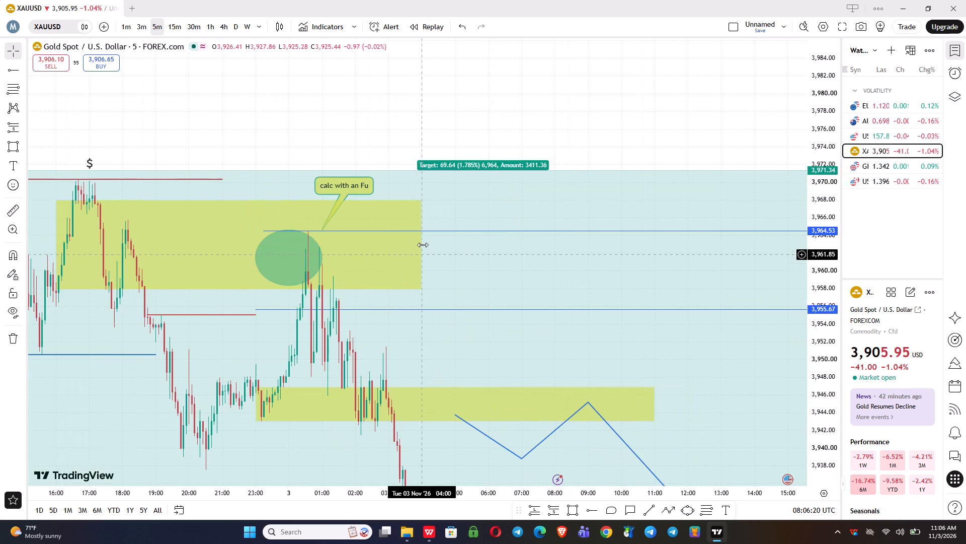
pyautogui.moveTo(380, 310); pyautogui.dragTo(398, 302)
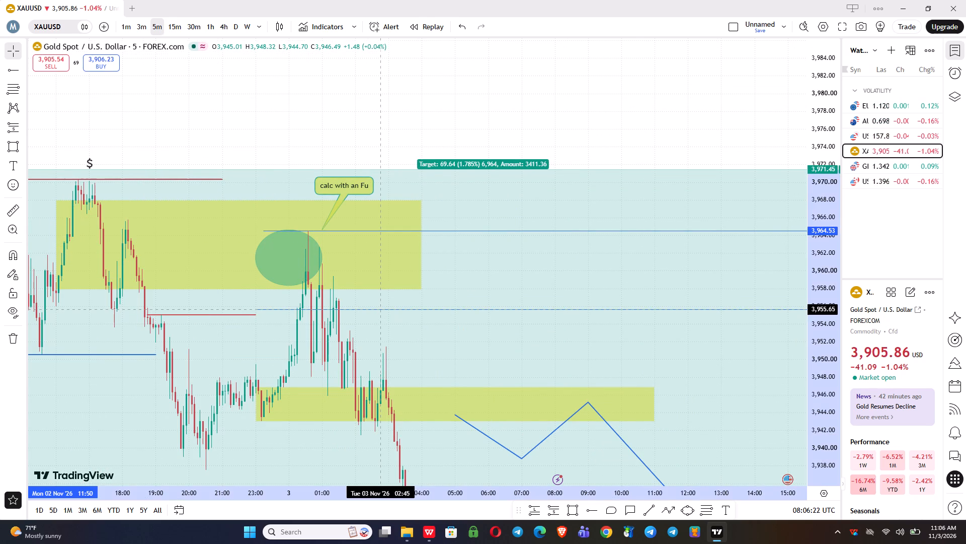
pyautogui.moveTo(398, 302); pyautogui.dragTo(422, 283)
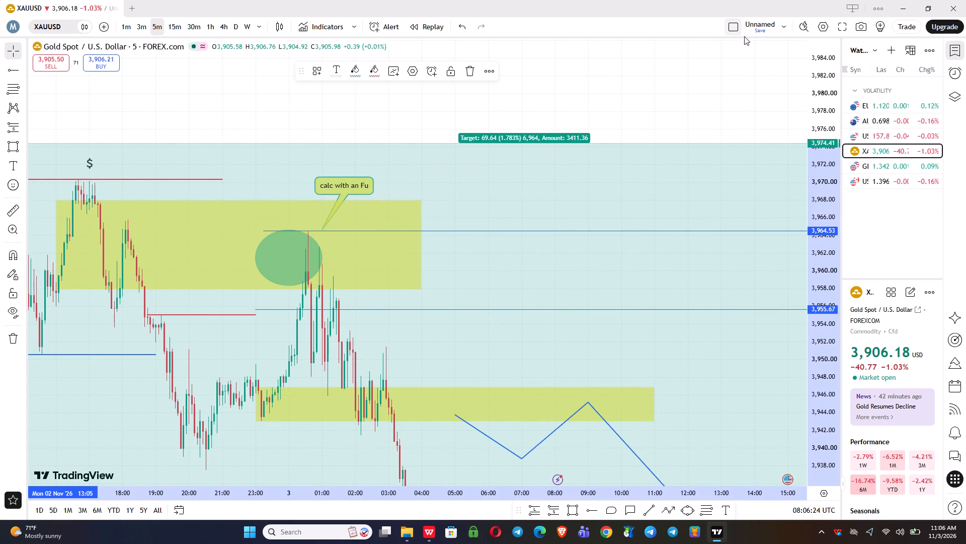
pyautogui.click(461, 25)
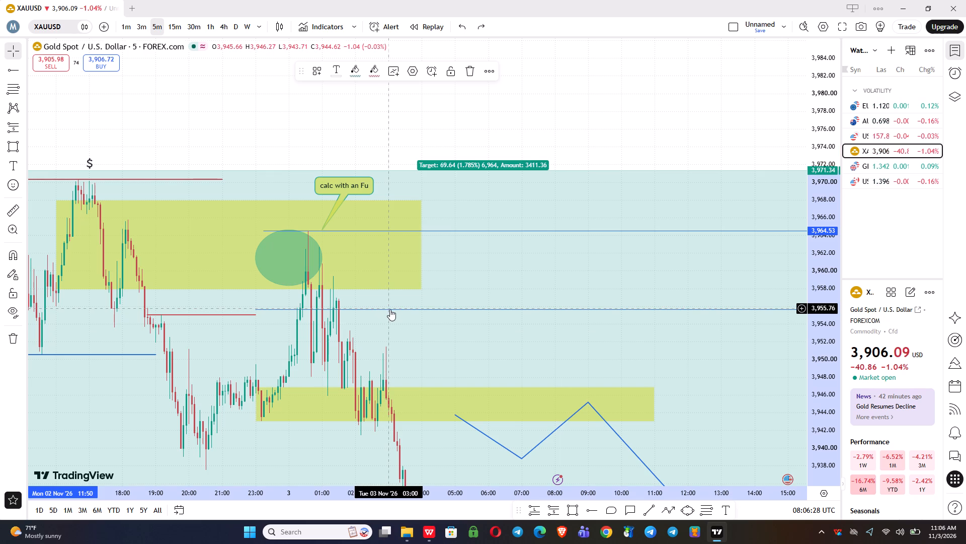
# Delete the large long position that covers the XAUUSD yellow zones.
pyautogui.click(390, 309)
pyautogui.click(485, 305)
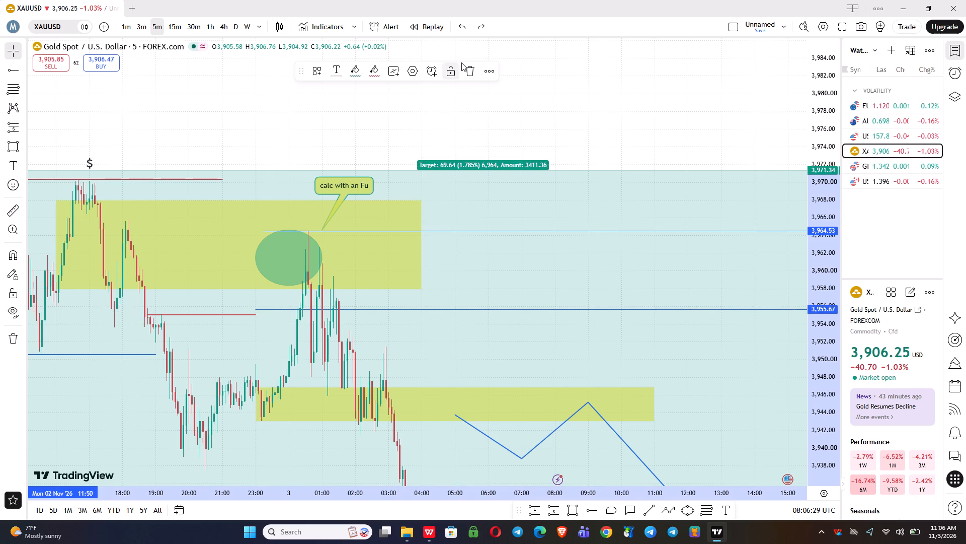
pyautogui.click(473, 79)
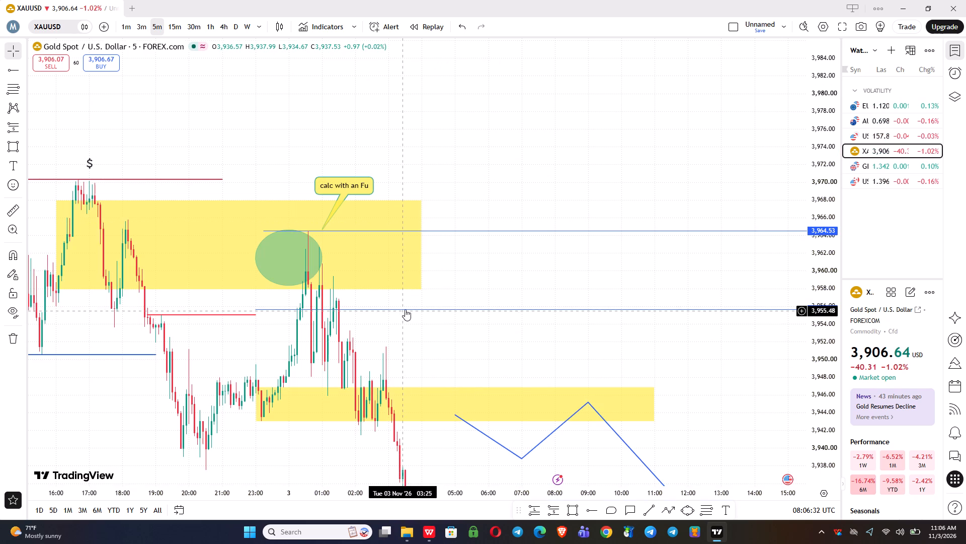
# Raise the lower blue horizontal ray through the upper yellow zone to 3,959.91 and set the upper one to 3,964.52.
pyautogui.moveTo(405, 309); pyautogui.dragTo(449, 271)
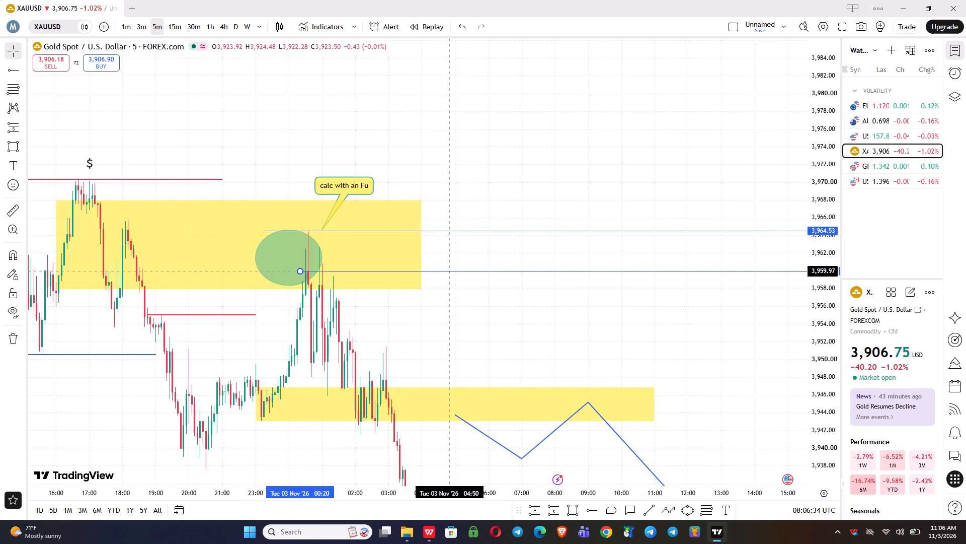
pyautogui.moveTo(449, 271); pyautogui.dragTo(449, 271)
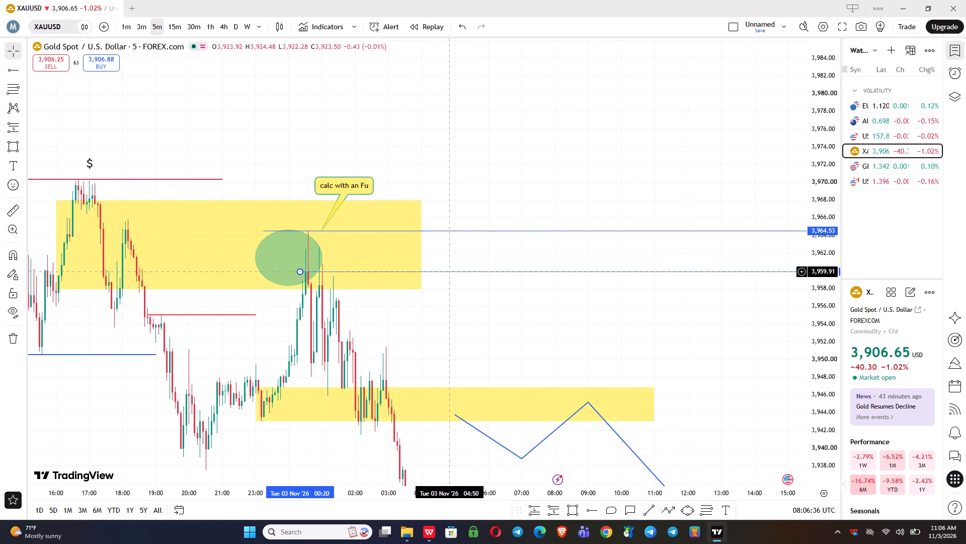
pyautogui.moveTo(457, 232); pyautogui.dragTo(494, 231)
# Compare price action between the two yellow zones and the short position on the 5-minute and 15-minute XAUUSD charts.
pyautogui.click(461, 314)
pyautogui.moveTo(475, 331); pyautogui.dragTo(585, 263)
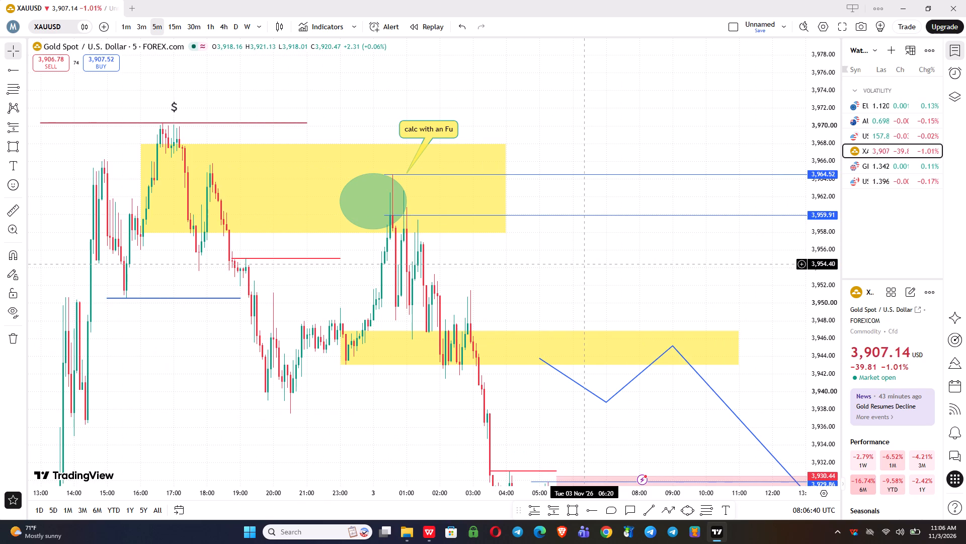
pyautogui.scroll(-1, 583, 267)
pyautogui.moveTo(603, 284); pyautogui.dragTo(546, 225)
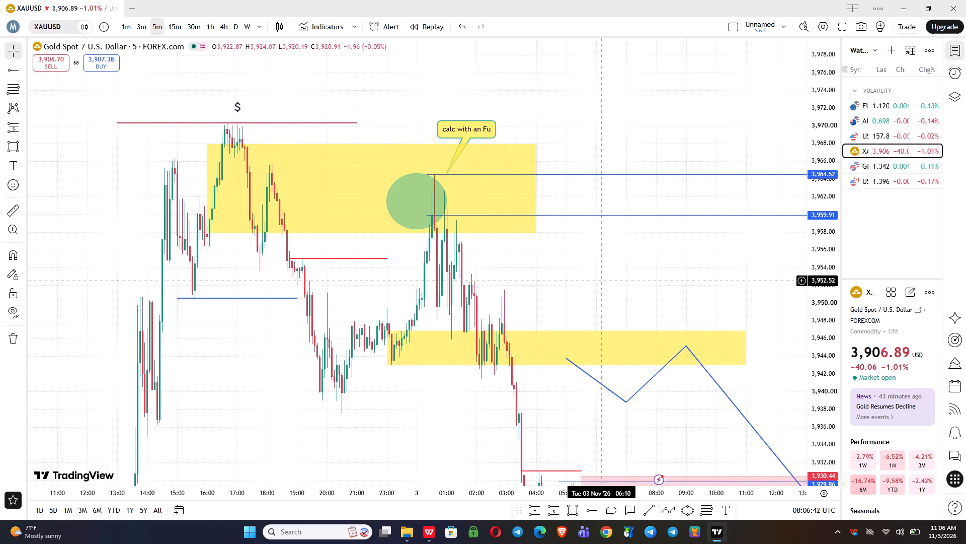
pyautogui.moveTo(546, 225); pyautogui.dragTo(499, 173)
pyautogui.click(187, 24)
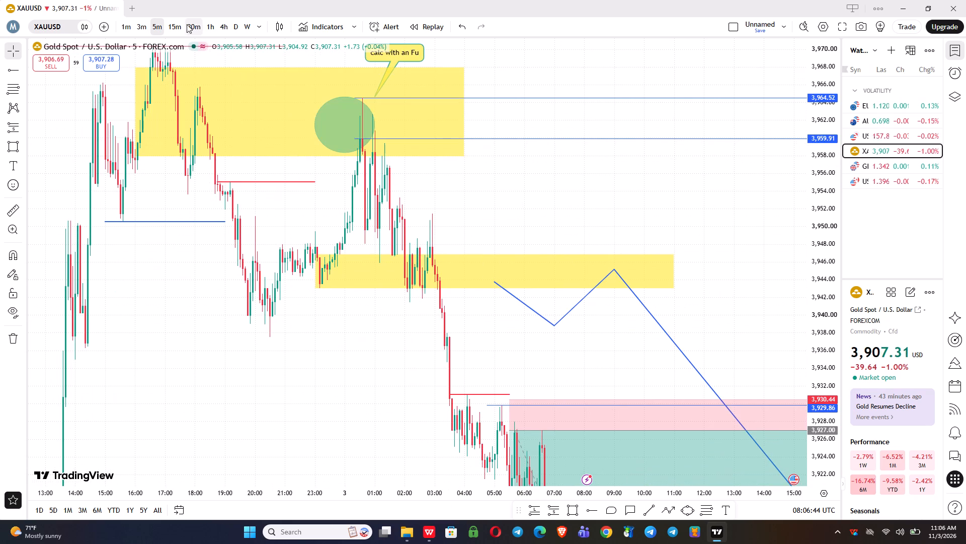
pyautogui.click(178, 20)
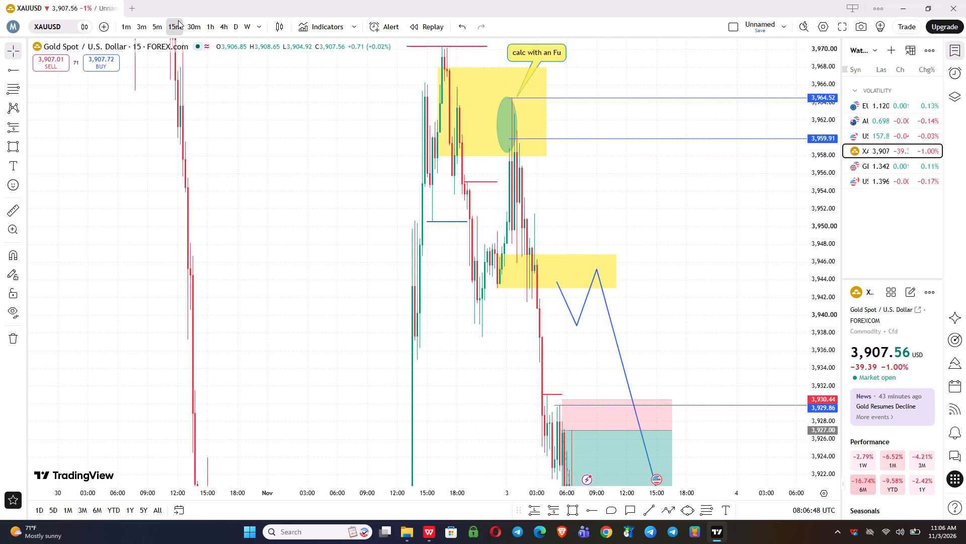
pyautogui.click(158, 22)
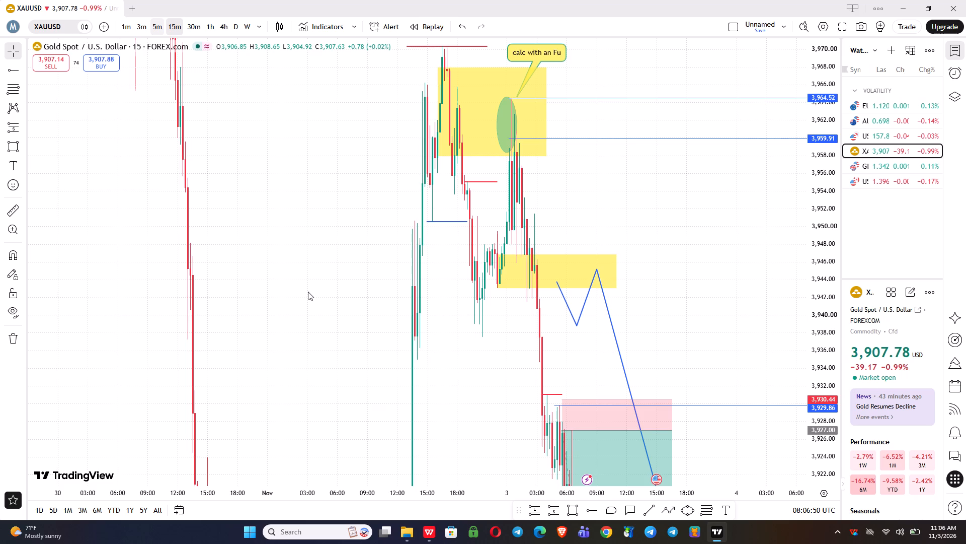
pyautogui.scroll(-6, 317, 297)
pyautogui.scroll(2, 275, 284)
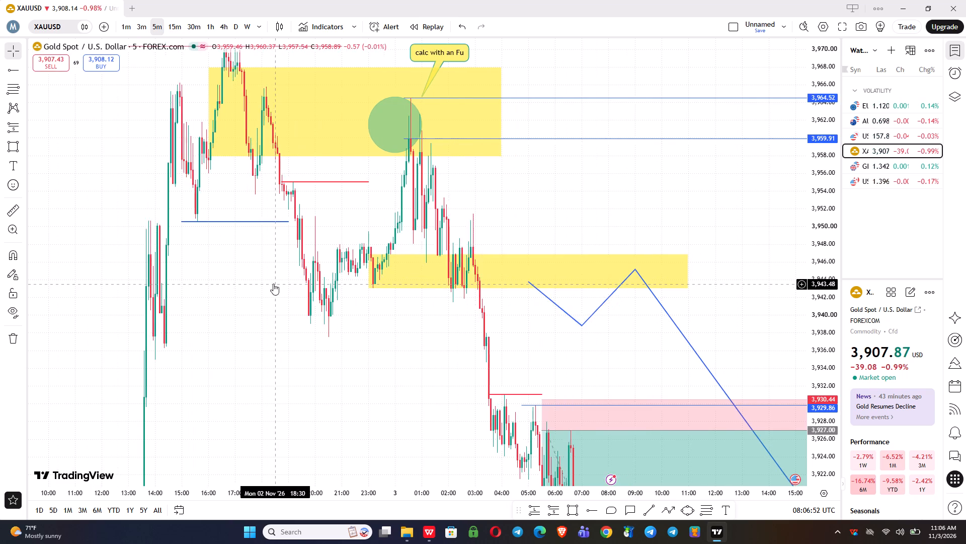
# Add a horizontal ray at 3,947.75 starting on 3 November 02:55, just above the lower yellow zone, and colour it blue.
pyautogui.click(590, 507)
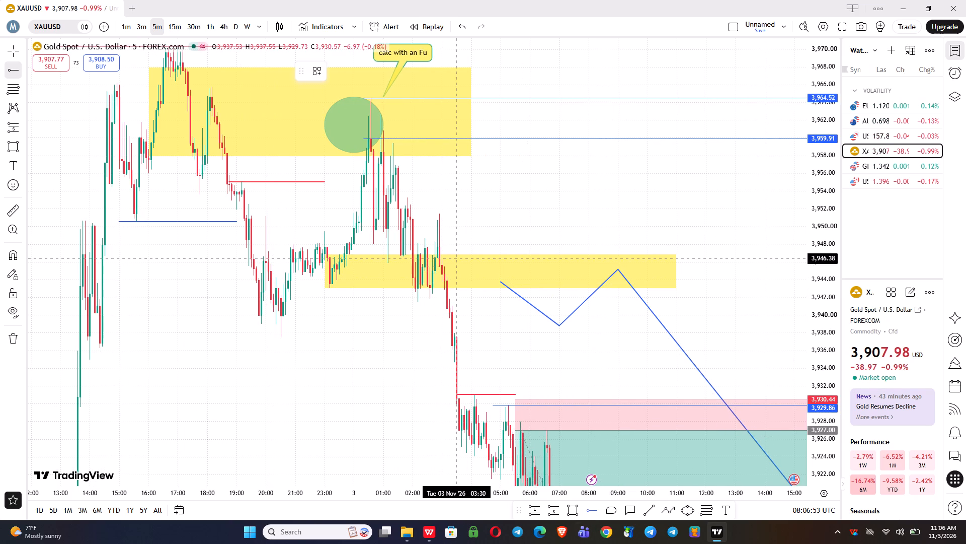
pyautogui.click(439, 246)
pyautogui.click(462, 225)
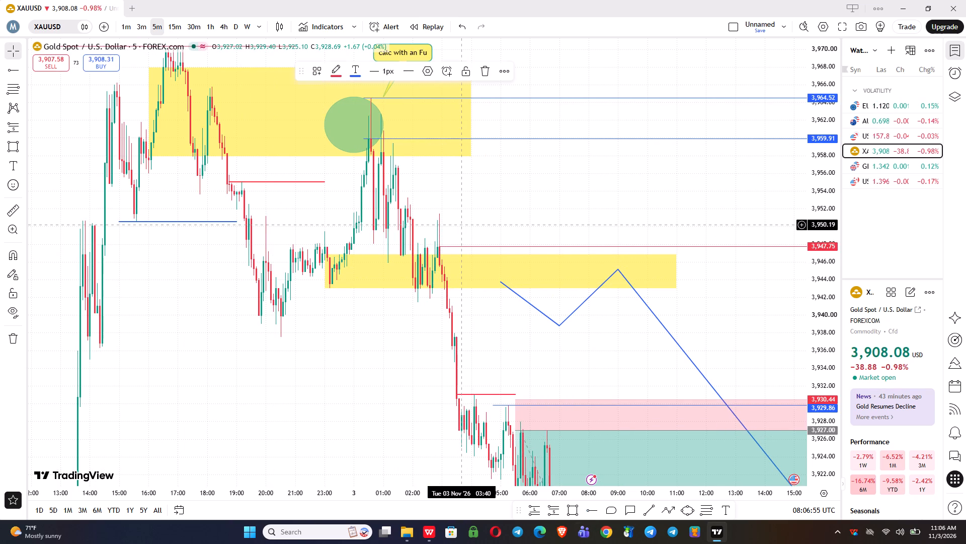
pyautogui.click(461, 246)
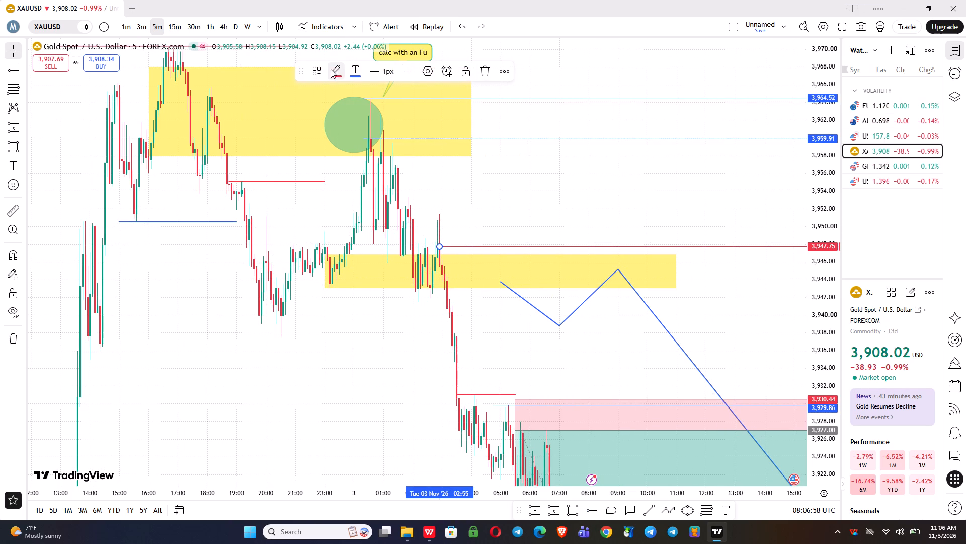
pyautogui.click(331, 69)
pyautogui.click(404, 102)
pyautogui.click(599, 216)
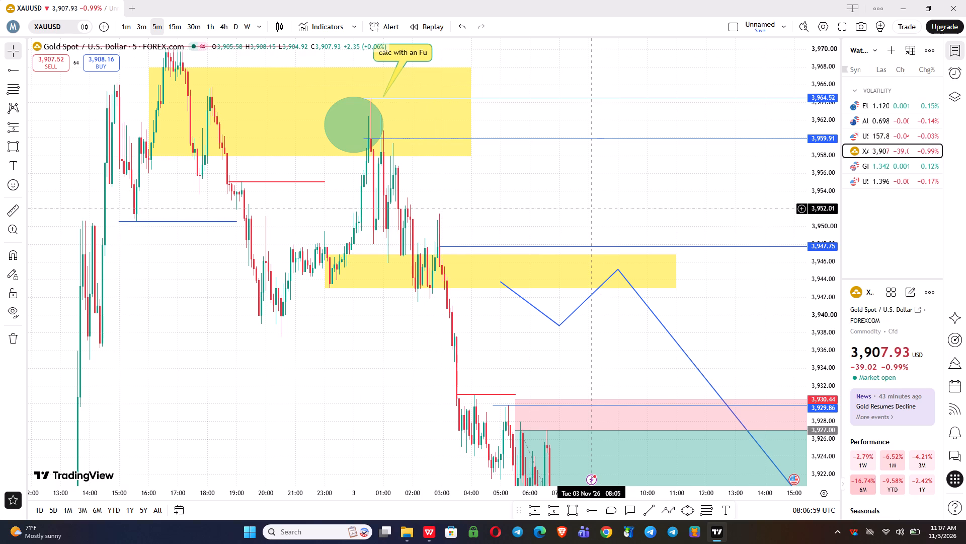
# On the 30-minute chart, move the ray above the lower yellow zone to 3,950.93 starting on 3 November 02:00, and colour it red.
pyautogui.click(179, 26)
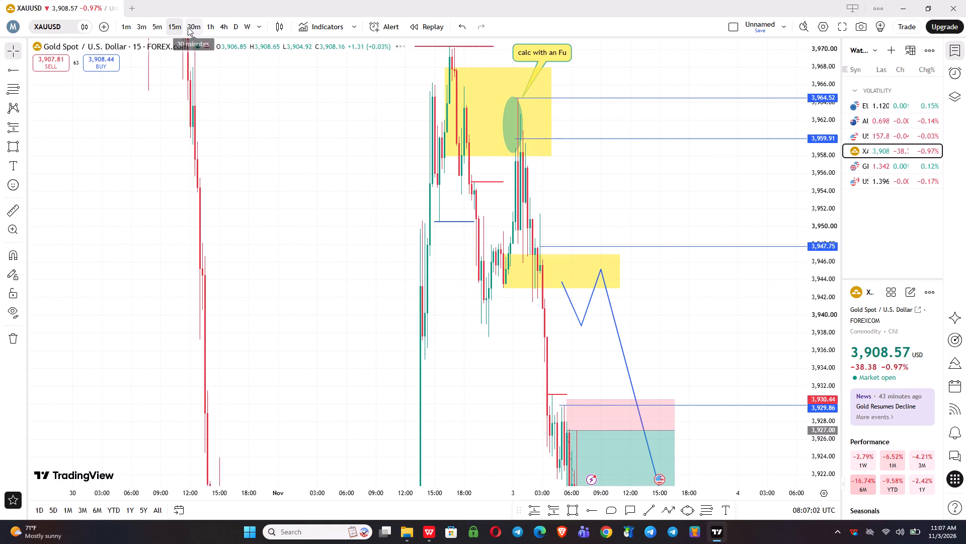
pyautogui.click(188, 27)
pyautogui.scroll(5, 219, 191)
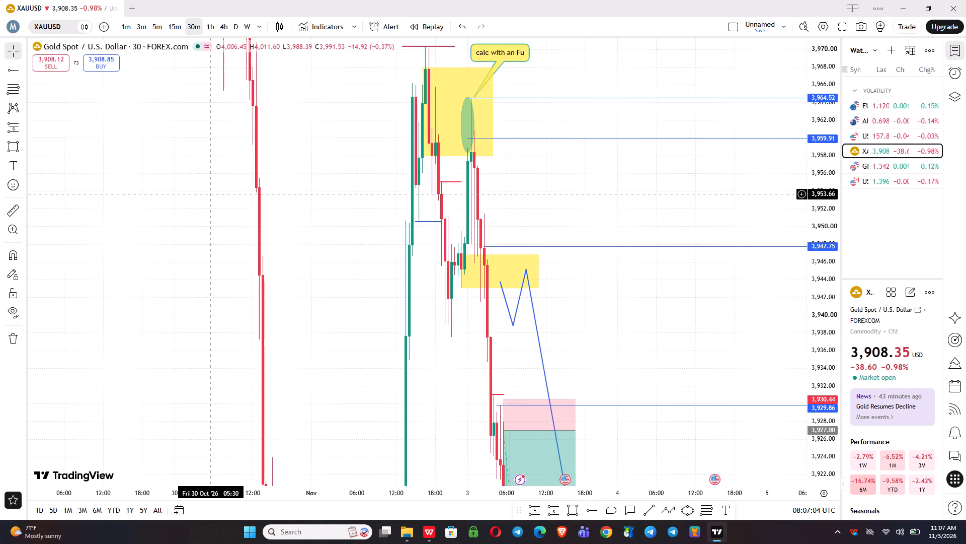
pyautogui.scroll(2, 209, 194)
pyautogui.moveTo(509, 222); pyautogui.dragTo(482, 222)
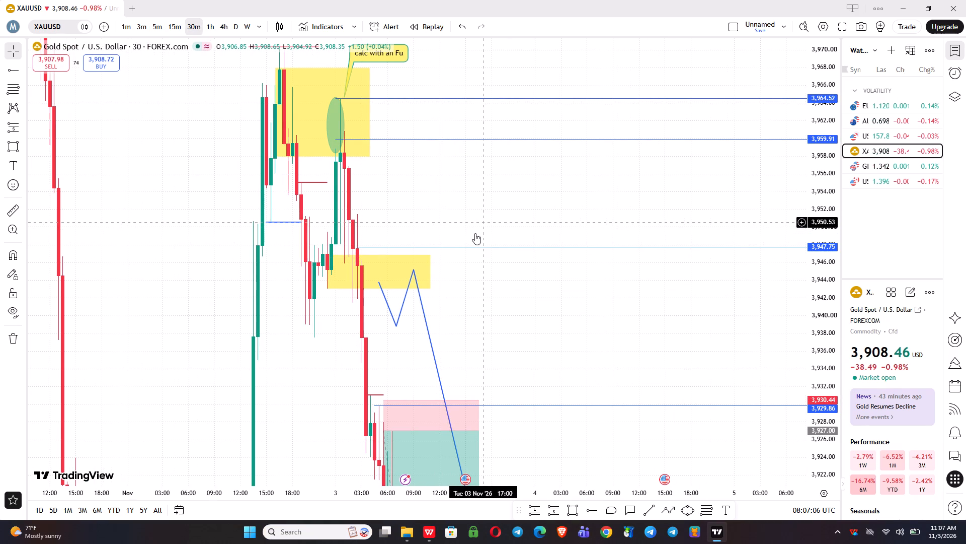
pyautogui.moveTo(475, 245); pyautogui.dragTo(464, 221)
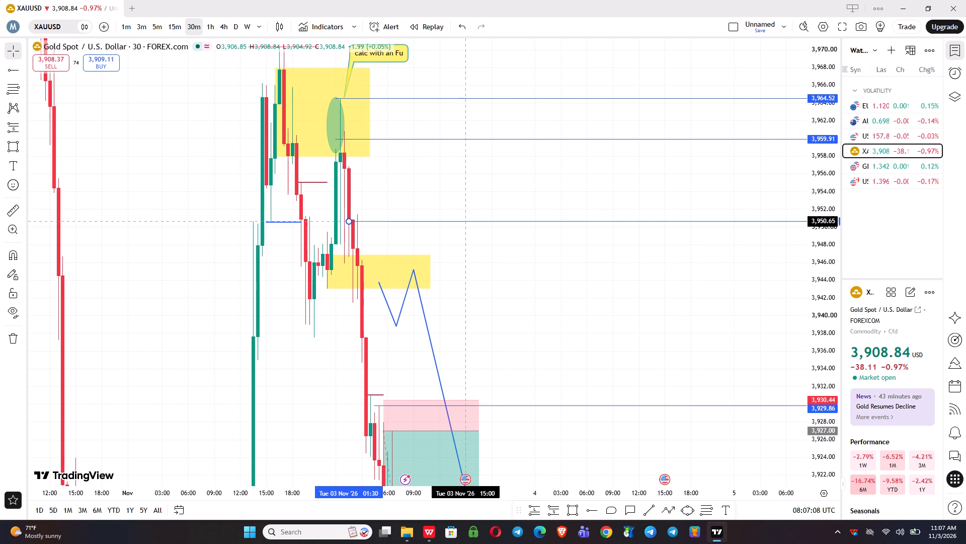
pyautogui.moveTo(464, 221); pyautogui.dragTo(469, 219)
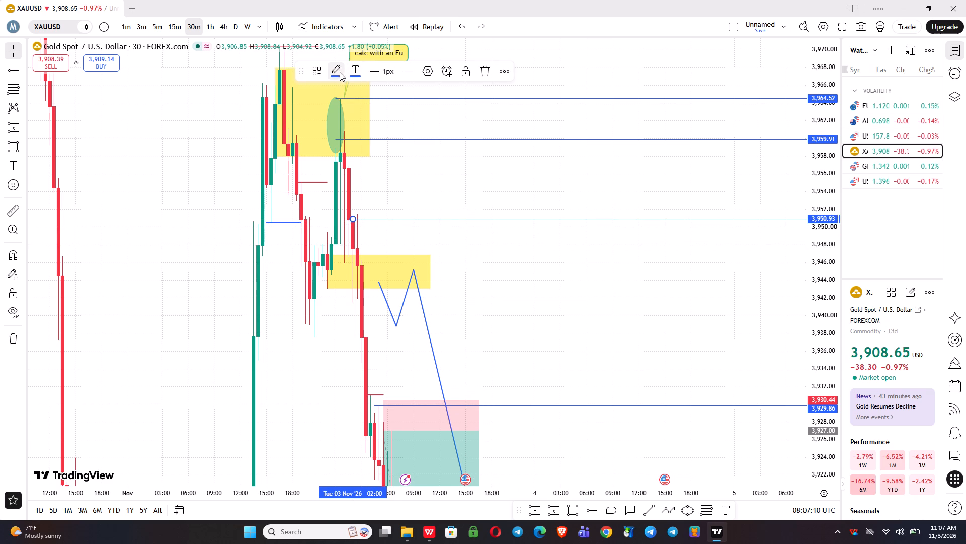
pyautogui.click(340, 72)
pyautogui.click(339, 101)
pyautogui.click(407, 164)
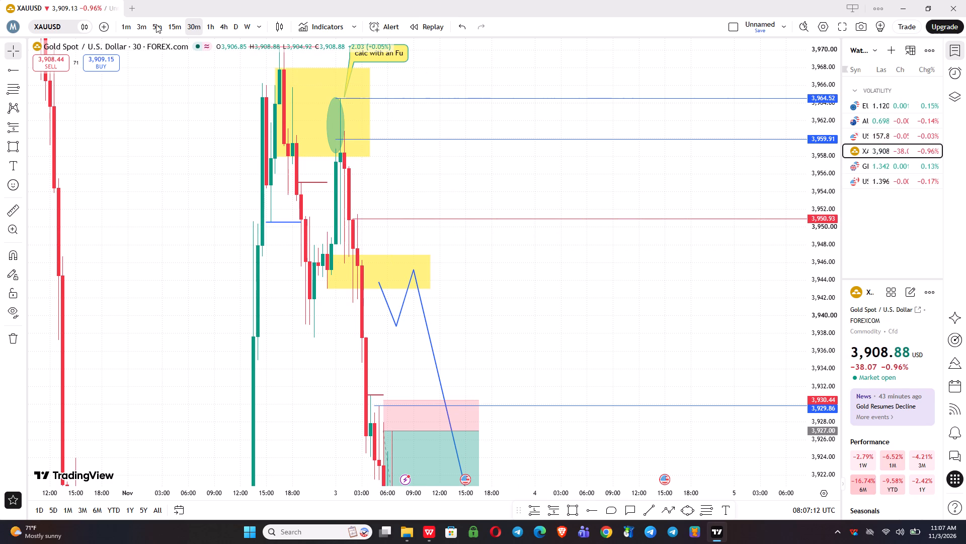
# Examine price action around the red ray and lower yellow zone on the 15-, 5-, 3- and 1-minute XAUUSD charts.
pyautogui.click(170, 27)
pyautogui.click(159, 26)
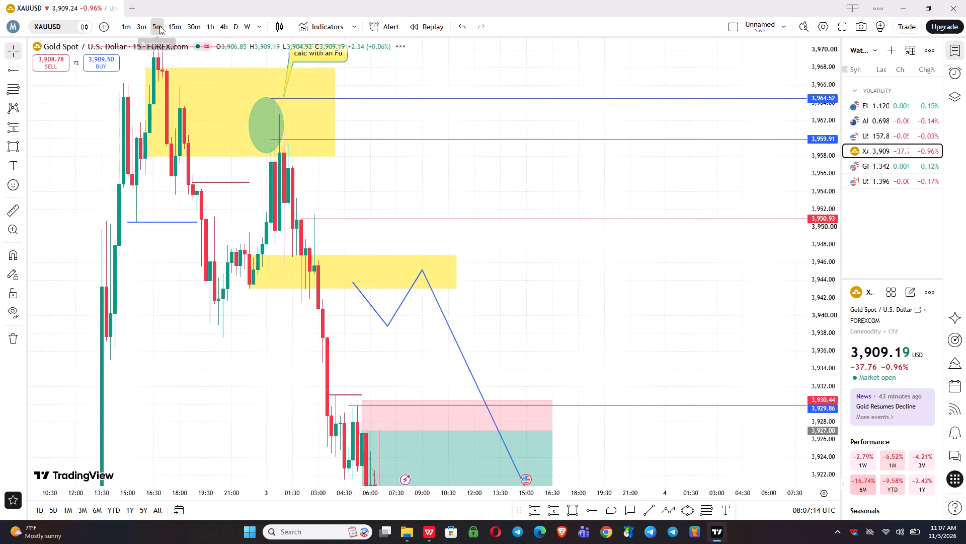
pyautogui.scroll(-5, 272, 179)
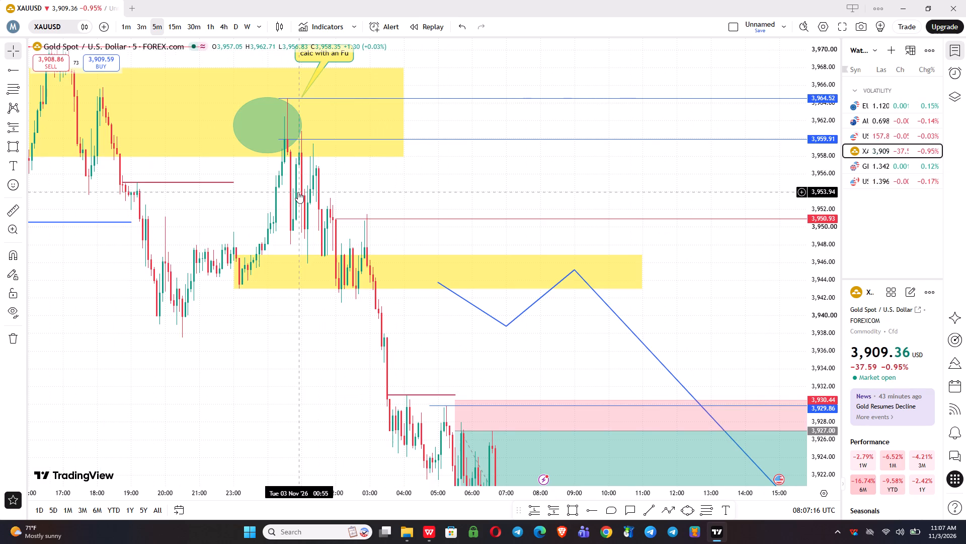
pyautogui.scroll(-1, 295, 207)
pyautogui.click(143, 27)
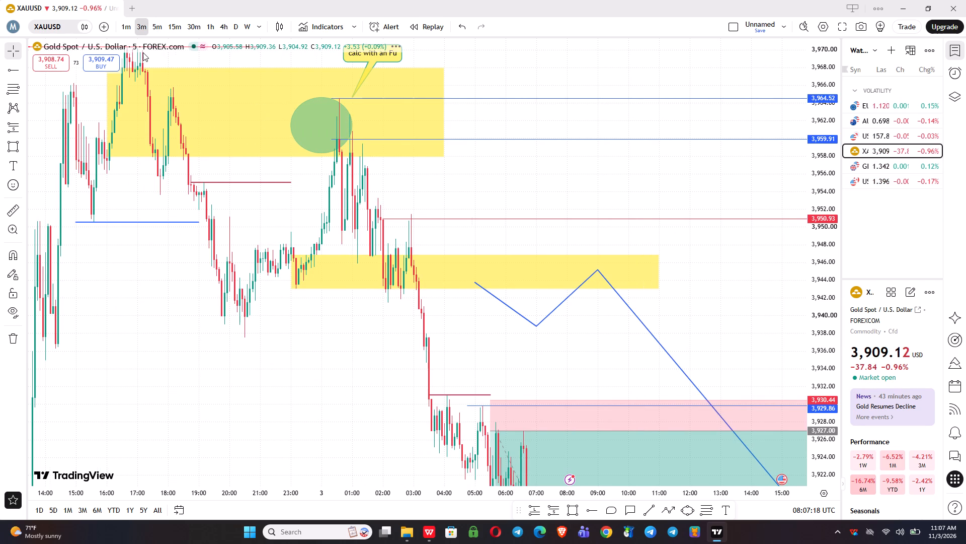
pyautogui.scroll(-3, 140, 89)
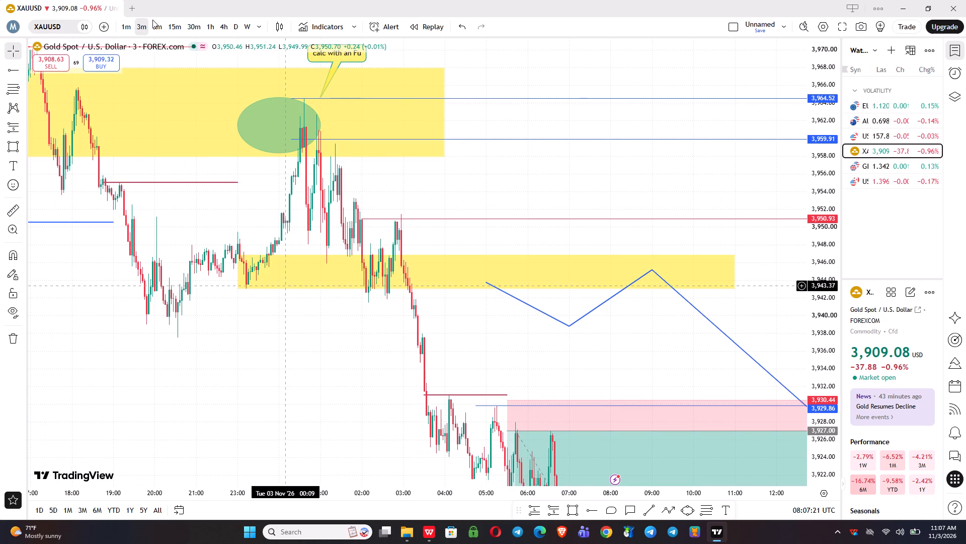
pyautogui.click(126, 27)
pyautogui.scroll(-4, 359, 324)
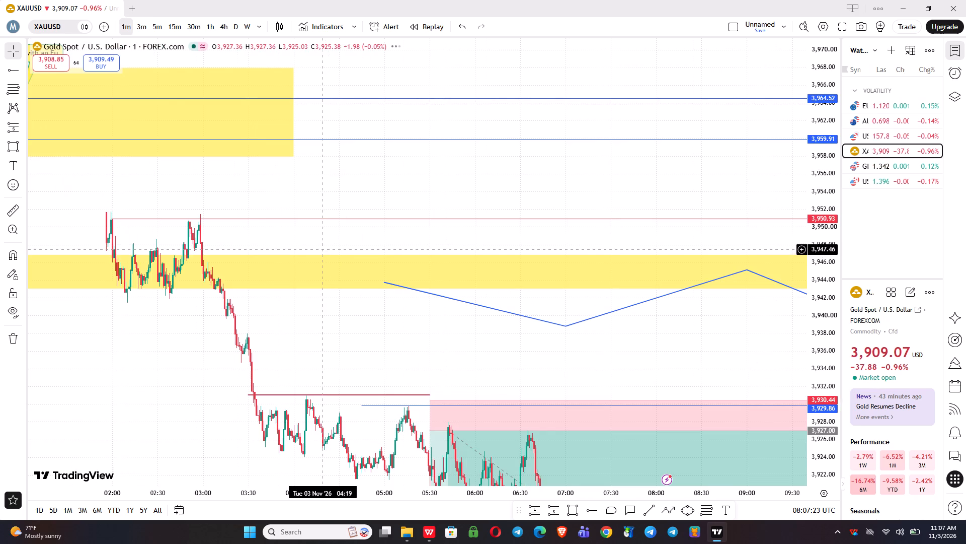
# On the 1-minute chart, shift the red ray above the lower yellow zone slightly down to 3,950.88.
pyautogui.moveTo(823, 426); pyautogui.dragTo(749, 292)
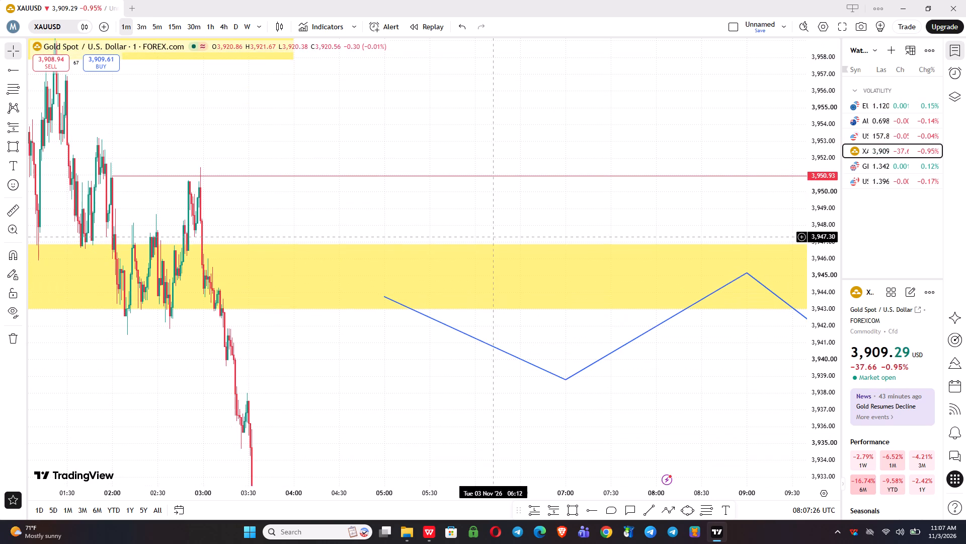
pyautogui.moveTo(216, 225); pyautogui.dragTo(500, 274)
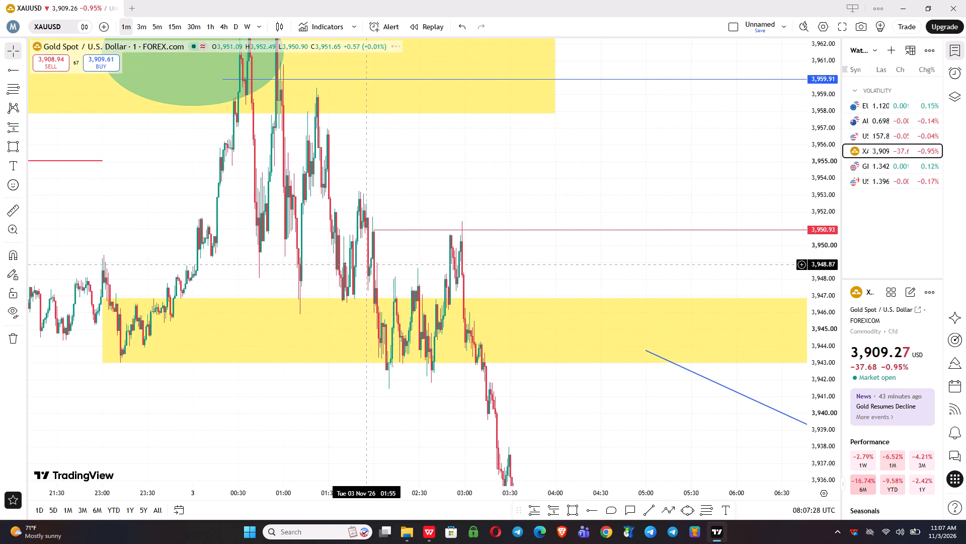
pyautogui.scroll(1, 362, 264)
pyautogui.click(444, 230)
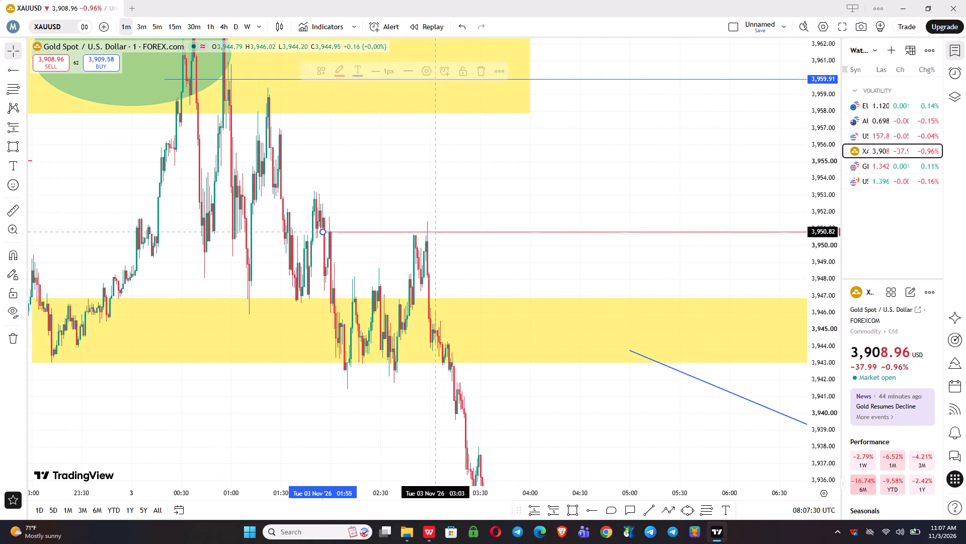
pyautogui.click(453, 211)
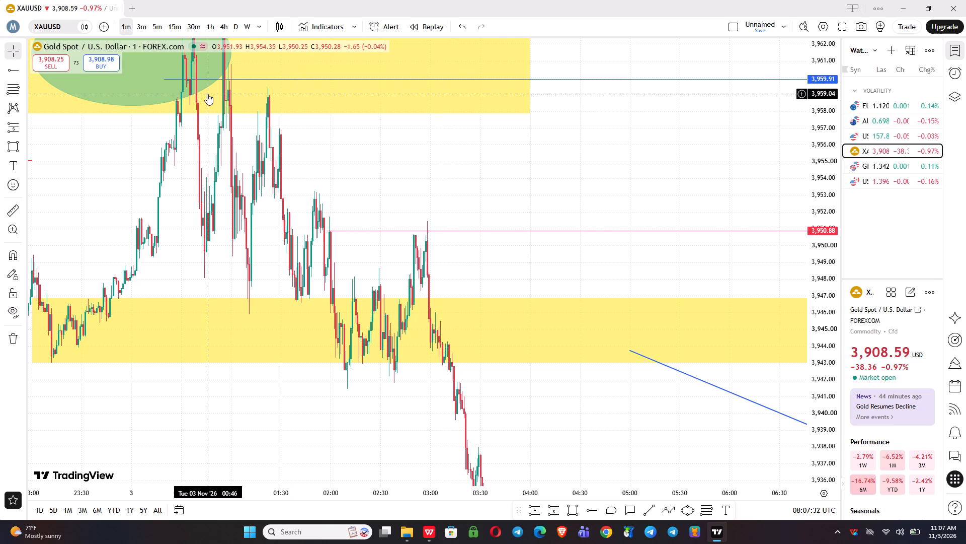
# Examine price action around the two yellow zones and the red ray on the 3-minute and 5-minute XAUUSD charts.
pyautogui.click(147, 25)
pyautogui.scroll(8, 272, 161)
pyautogui.scroll(-1, 268, 156)
pyautogui.scroll(1, 268, 156)
pyautogui.scroll(2, 473, 173)
pyautogui.moveTo(601, 174); pyautogui.dragTo(542, 180)
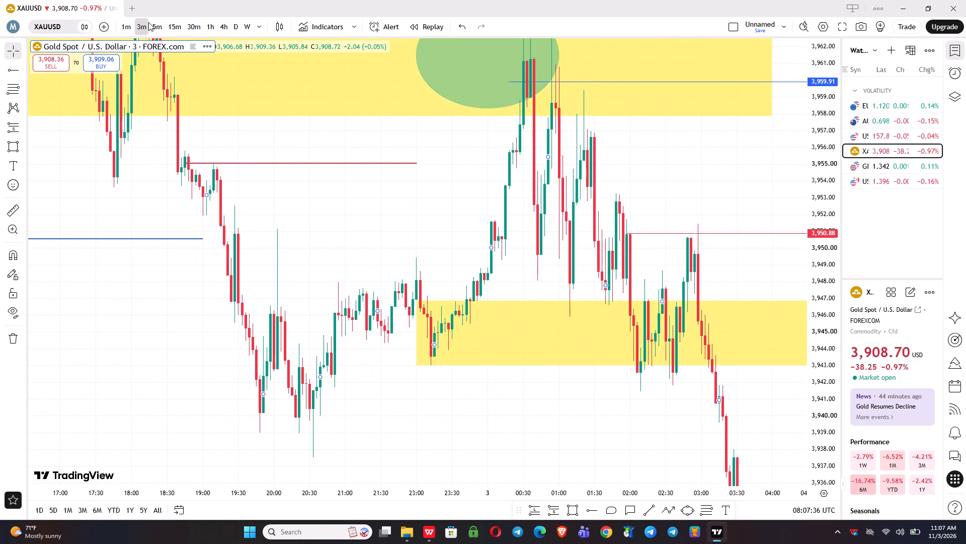
pyautogui.click(151, 24)
pyautogui.moveTo(595, 189); pyautogui.dragTo(333, 196)
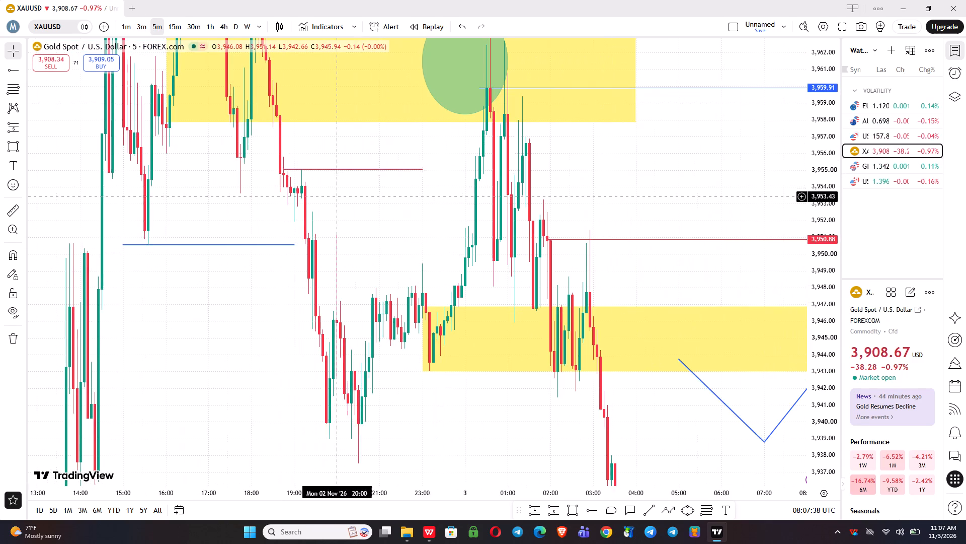
pyautogui.moveTo(704, 221); pyautogui.dragTo(555, 201)
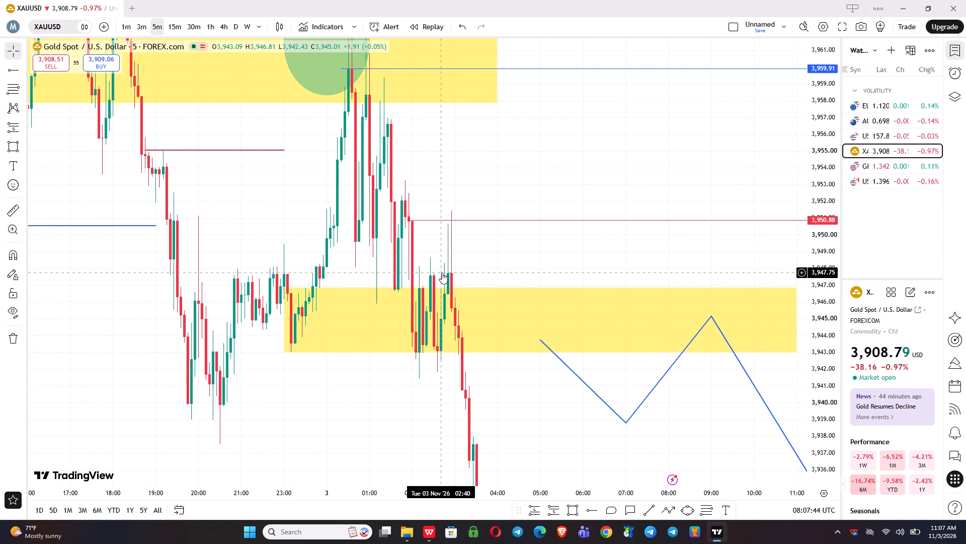
pyautogui.scroll(-3, 482, 410)
pyautogui.moveTo(493, 443); pyautogui.dragTo(393, 360)
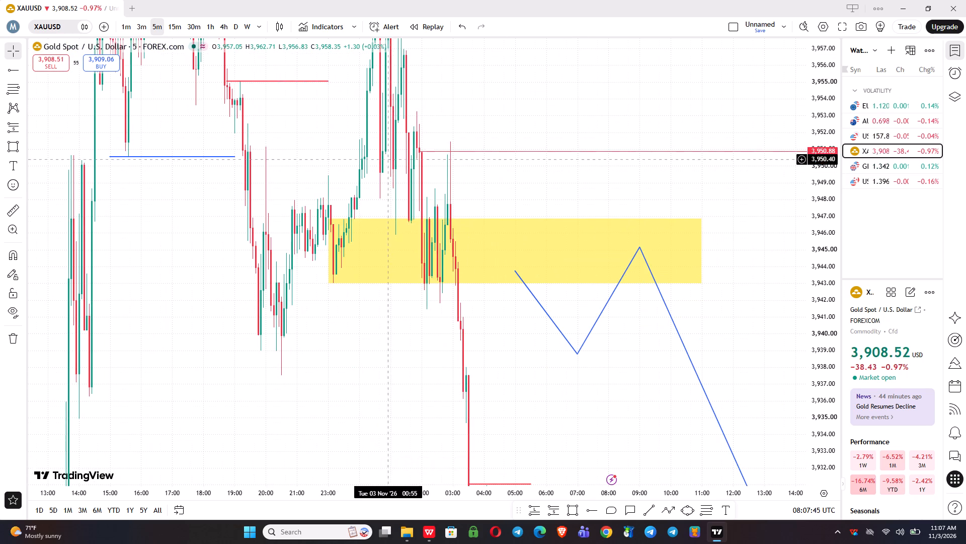
pyautogui.moveTo(816, 96); pyautogui.dragTo(808, 285)
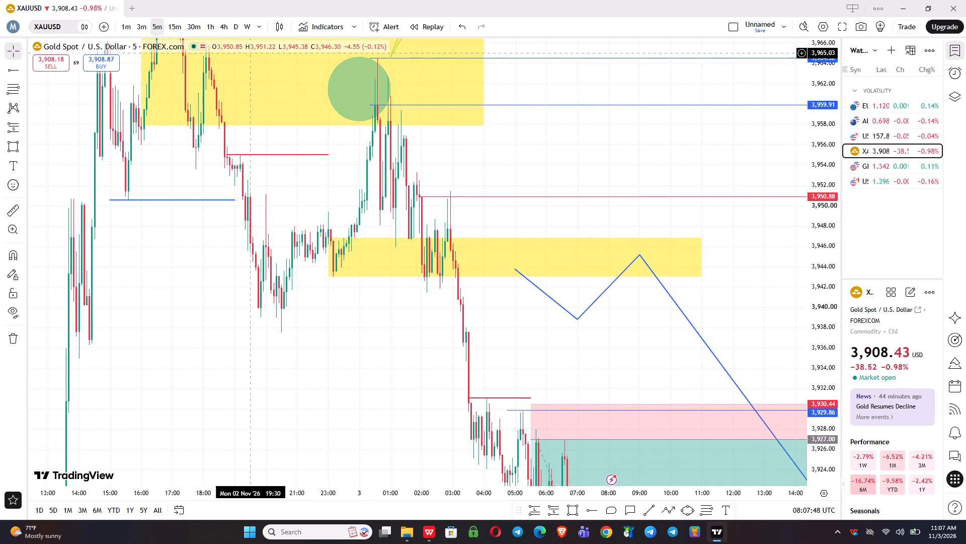
# Examine the yellow zones, projected price path and short position on the 15-minute and 30-minute XAUUSD charts.
pyautogui.click(179, 29)
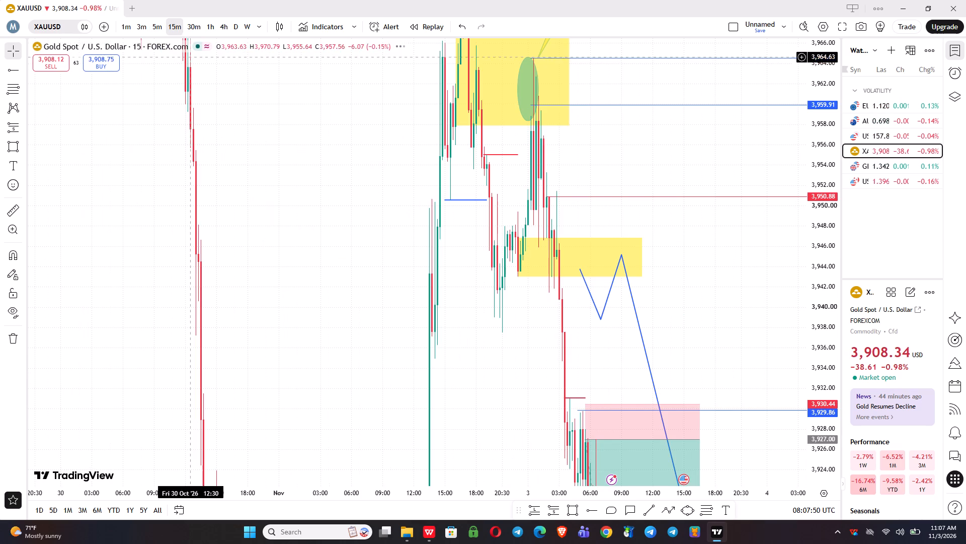
pyautogui.scroll(1, 221, 106)
pyautogui.click(191, 28)
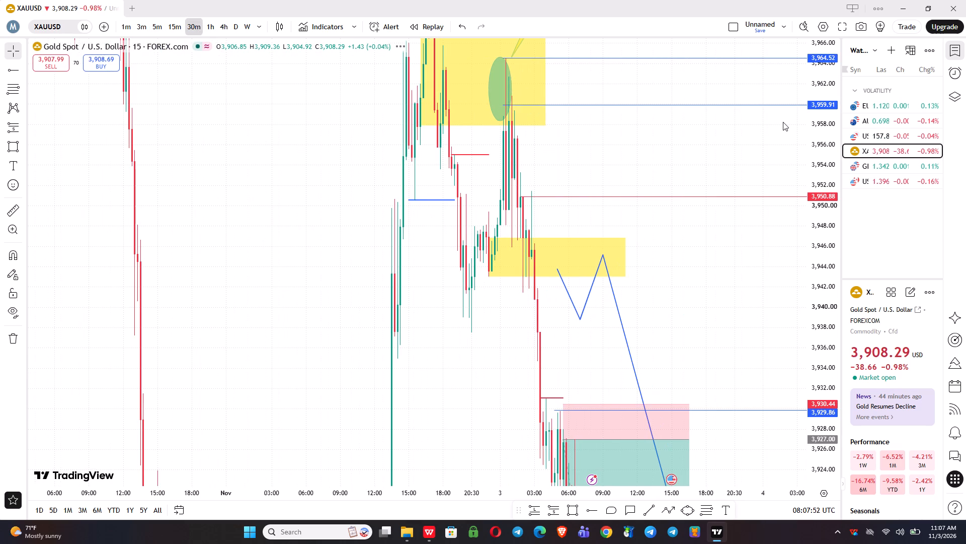
pyautogui.moveTo(821, 96); pyautogui.dragTo(809, 398)
pyautogui.moveTo(685, 286); pyautogui.dragTo(673, 243)
pyautogui.scroll(3, 506, 279)
pyautogui.moveTo(822, 412); pyautogui.dragTo(798, 110)
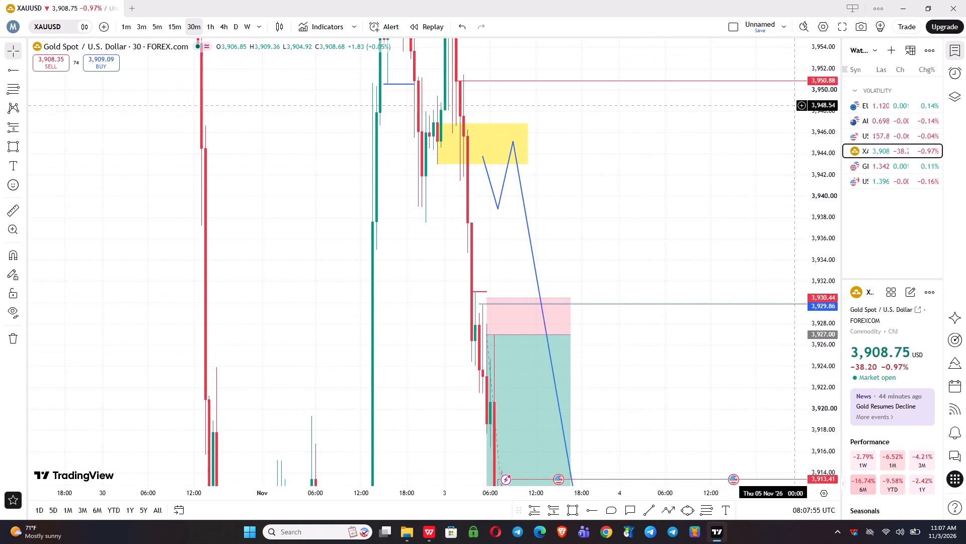
pyautogui.moveTo(647, 228); pyautogui.dragTo(796, 174)
pyautogui.scroll(4, 611, 168)
pyautogui.scroll(2, 404, 213)
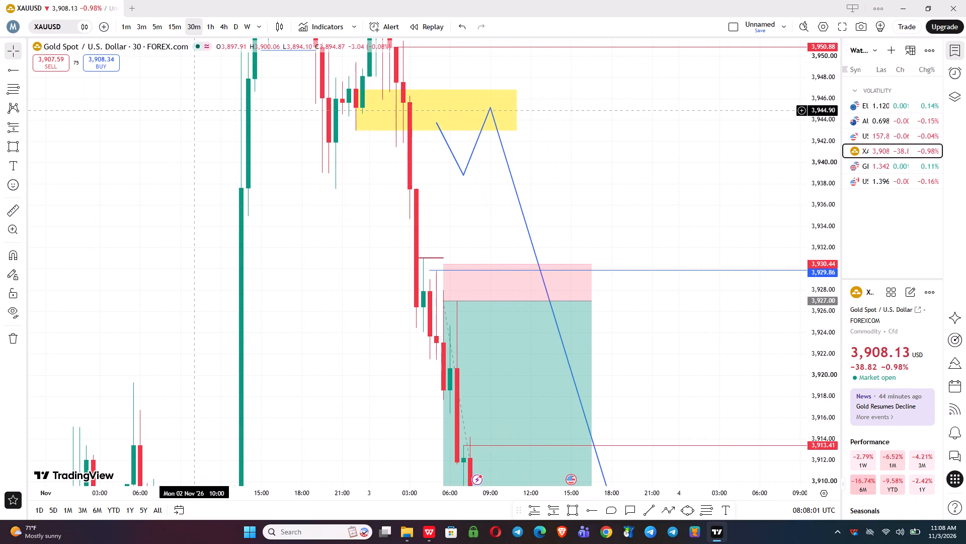
# On the 5-minute chart, lower the blue ray crossing the short position's stop area to 3,928.03.
pyautogui.click(176, 22)
pyautogui.scroll(-3, 187, 126)
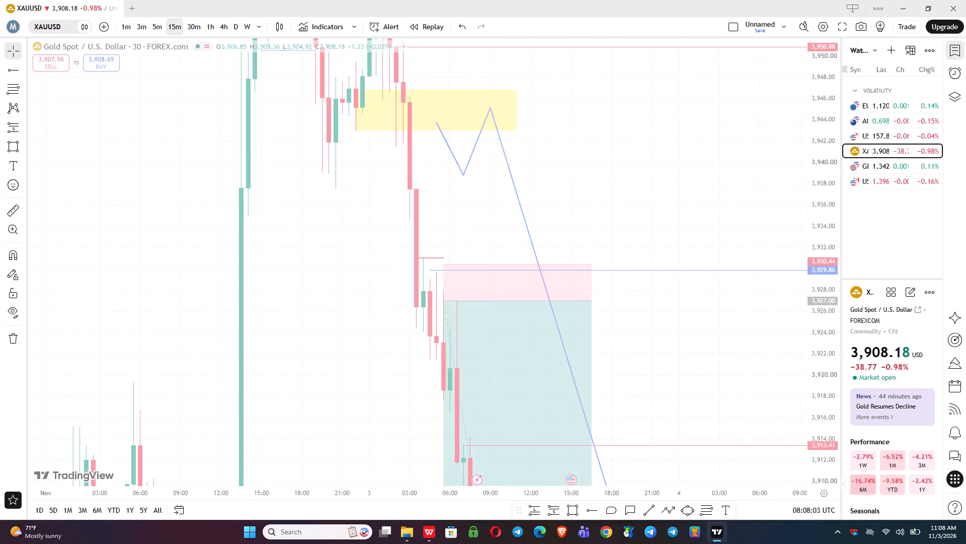
pyautogui.click(153, 32)
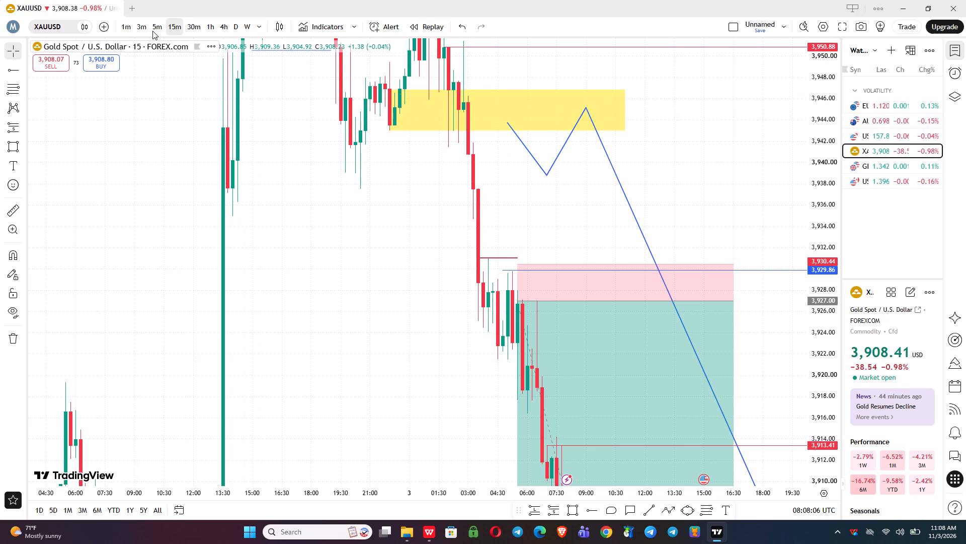
pyautogui.scroll(-5, 288, 197)
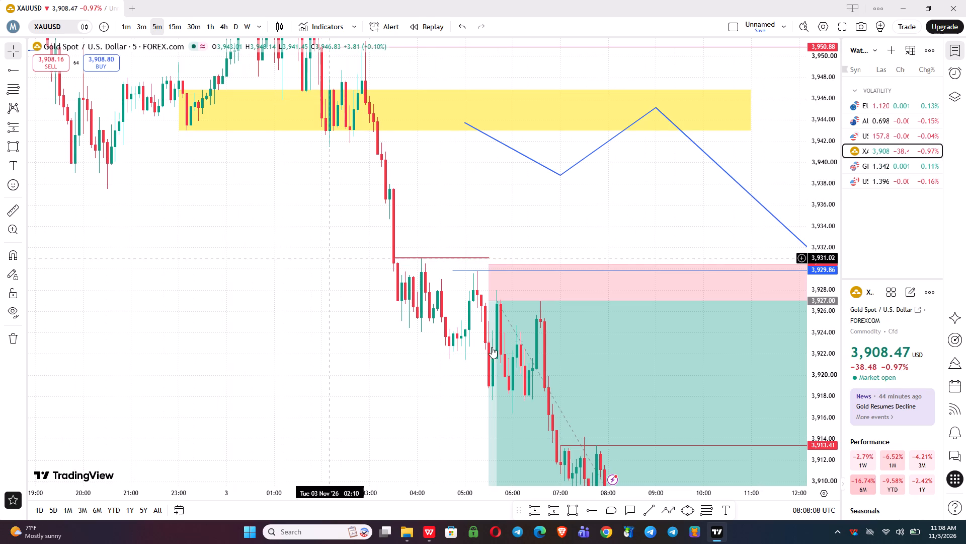
pyautogui.moveTo(449, 308); pyautogui.dragTo(297, 308)
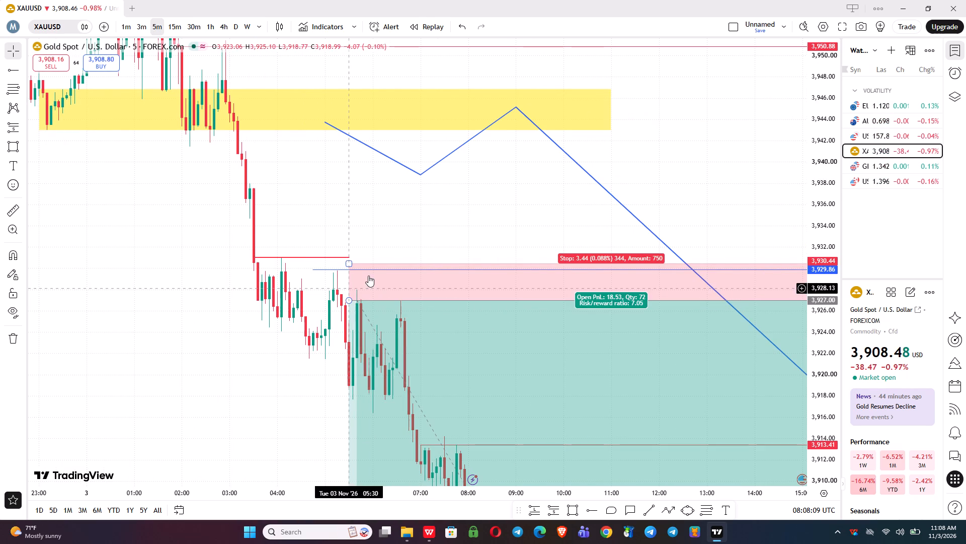
pyautogui.moveTo(373, 269); pyautogui.dragTo(387, 291)
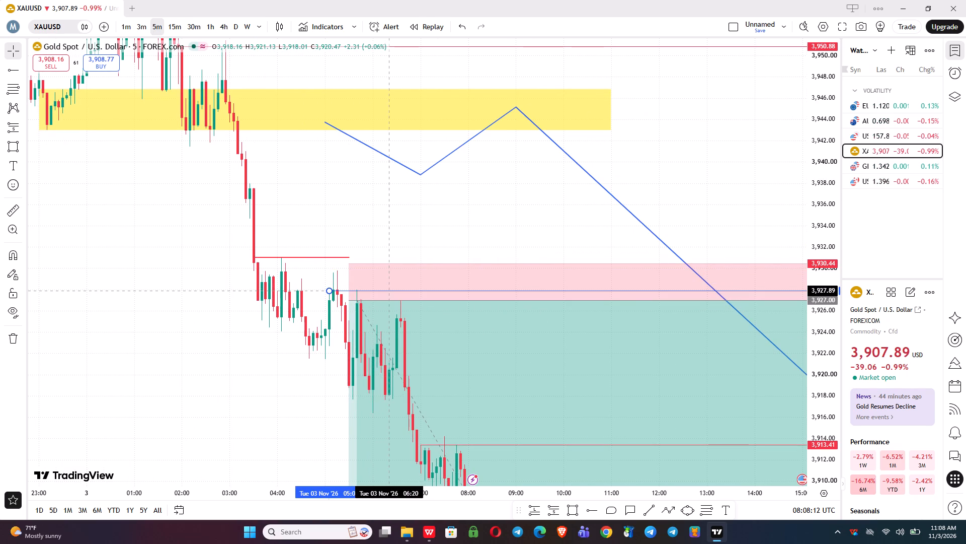
pyautogui.moveTo(387, 291); pyautogui.dragTo(387, 289)
pyautogui.click(315, 374)
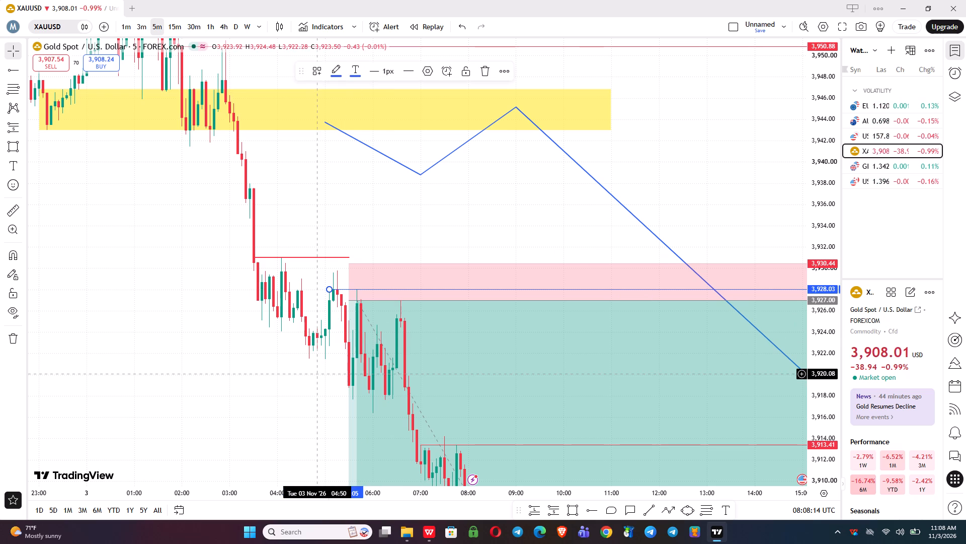
# Move the short position's entry to 3,928.04 starting on 3 November 06:00, and shorten it to end at 09:45.
pyautogui.moveTo(401, 381); pyautogui.dragTo(427, 370)
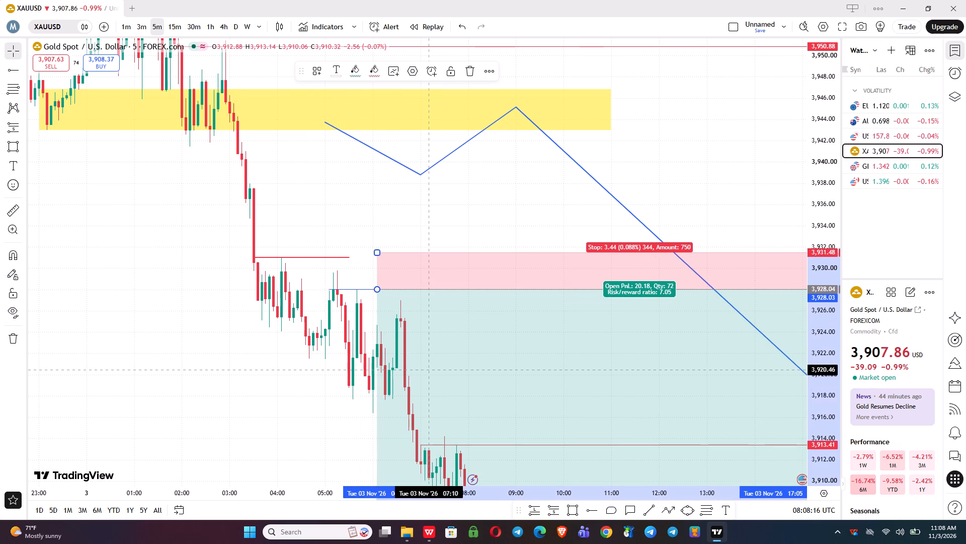
pyautogui.moveTo(427, 370); pyautogui.dragTo(426, 370)
pyautogui.scroll(-4, 421, 247)
pyautogui.moveTo(551, 219); pyautogui.dragTo(517, 222)
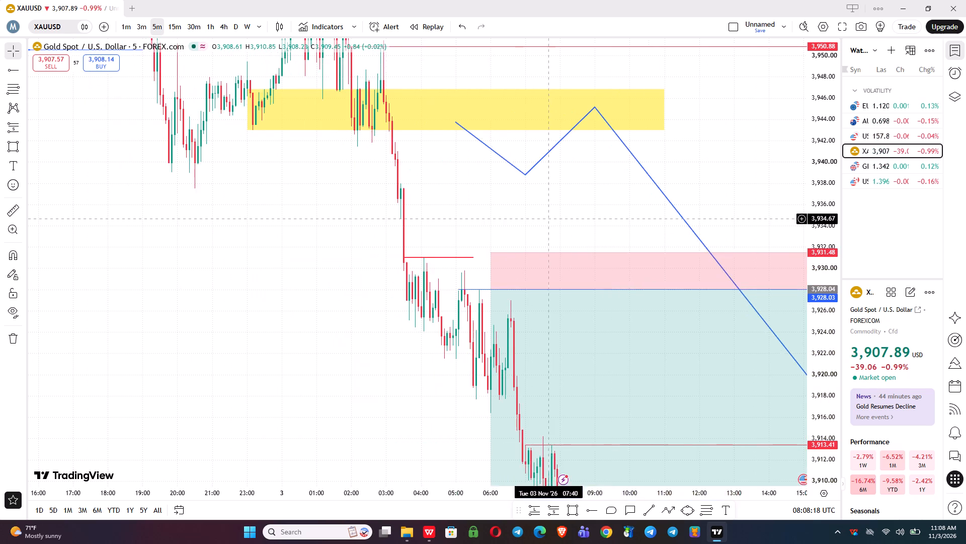
pyautogui.moveTo(517, 222); pyautogui.dragTo(347, 220)
pyautogui.scroll(-3, 433, 215)
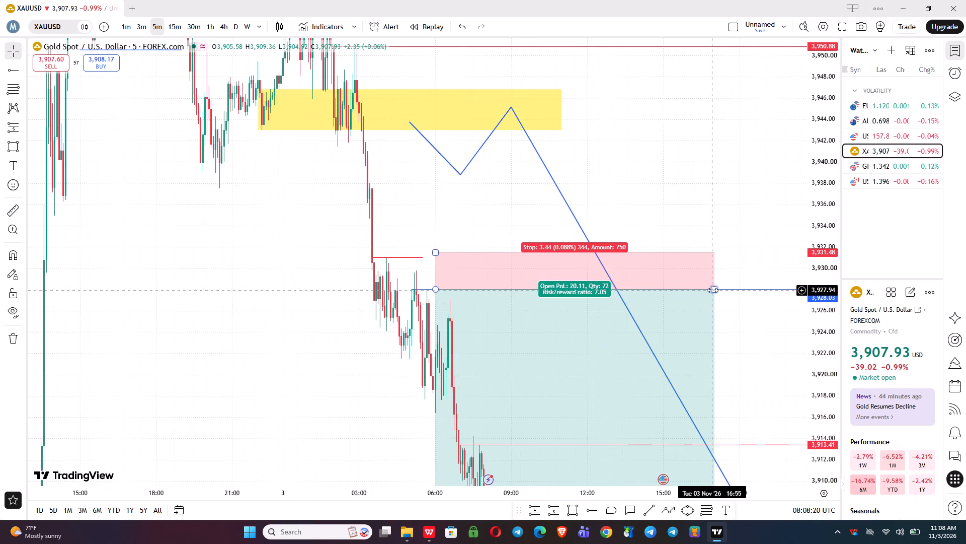
pyautogui.moveTo(712, 290); pyautogui.dragTo(530, 292)
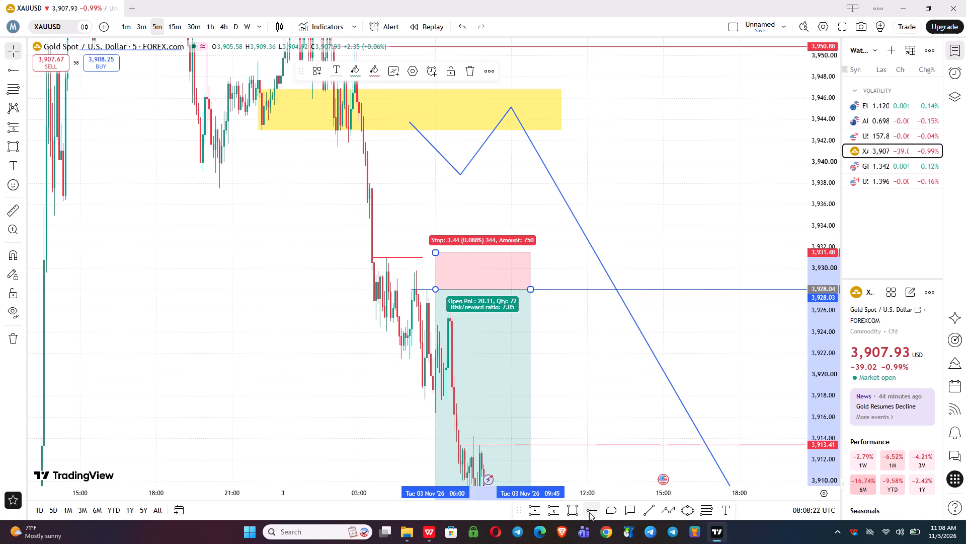
# Add a horizontal ray at 3,929.79 starting on 3 November 05:15, above the short entry, and colour it blue.
pyautogui.click(590, 512)
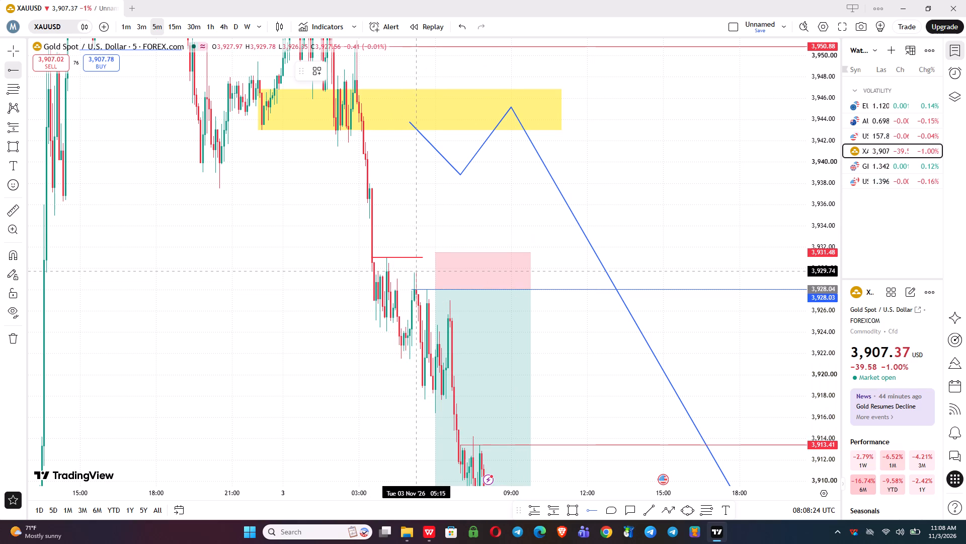
pyautogui.click(416, 270)
pyautogui.click(404, 279)
pyautogui.click(428, 269)
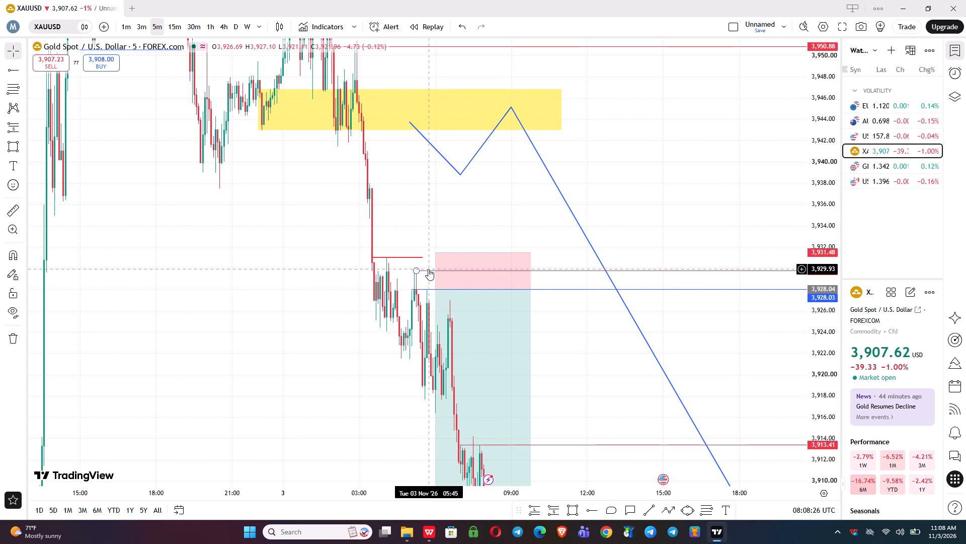
pyautogui.click(334, 72)
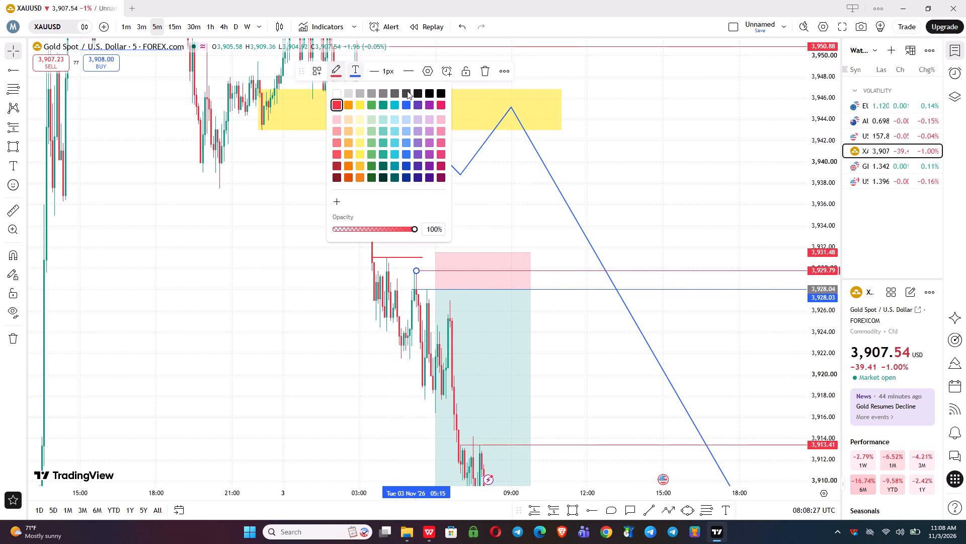
pyautogui.click(407, 103)
pyautogui.click(334, 312)
# Tighten the short position's stop level to 3,930.50, just above the upper blue ray.
pyautogui.moveTo(435, 252); pyautogui.dragTo(435, 255)
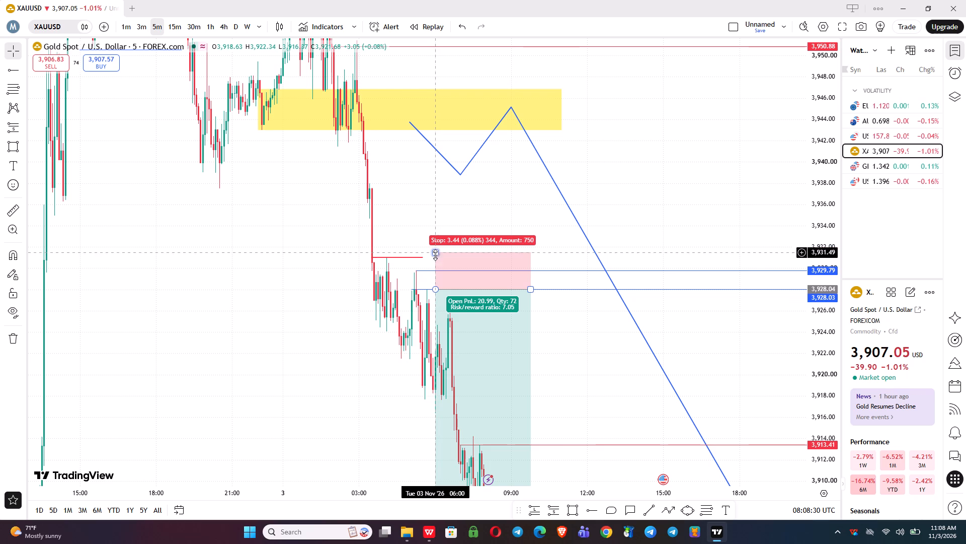
pyautogui.moveTo(435, 255); pyautogui.dragTo(435, 263)
pyautogui.click(340, 346)
pyautogui.moveTo(334, 354); pyautogui.dragTo(334, 353)
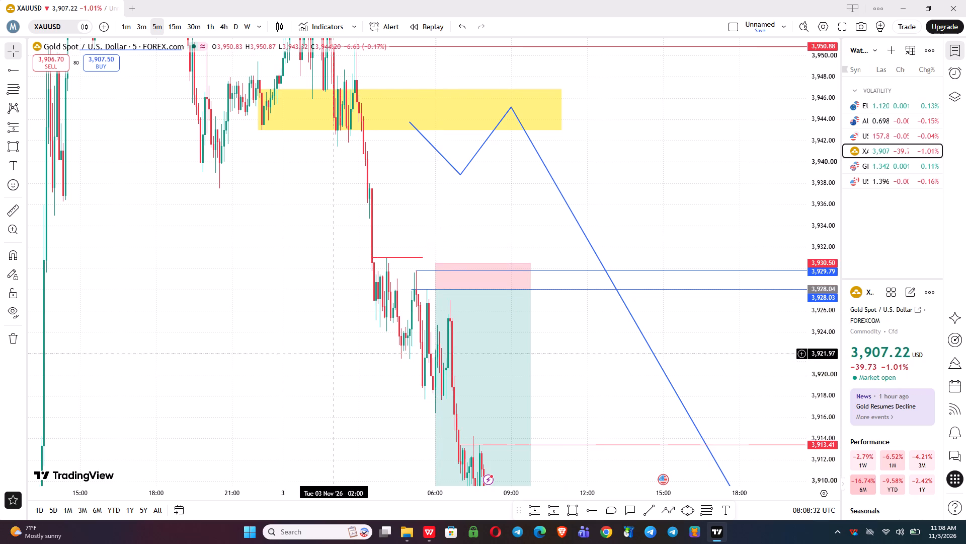
# Review the short position, its target and the blue and red rays on the 5-, 30- and 15-minute XAUUSD charts.
pyautogui.moveTo(334, 353); pyautogui.dragTo(335, 177)
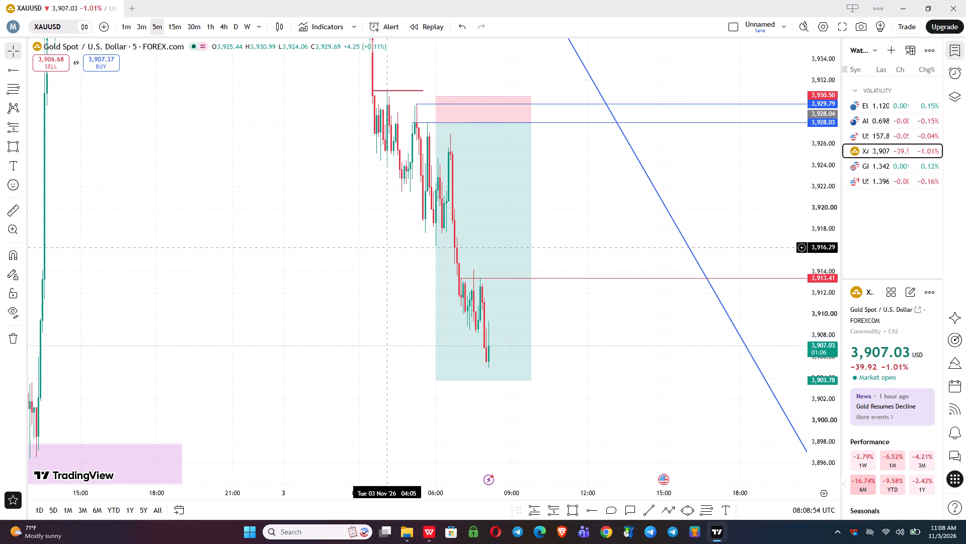
pyautogui.click(188, 24)
pyautogui.scroll(3, 187, 90)
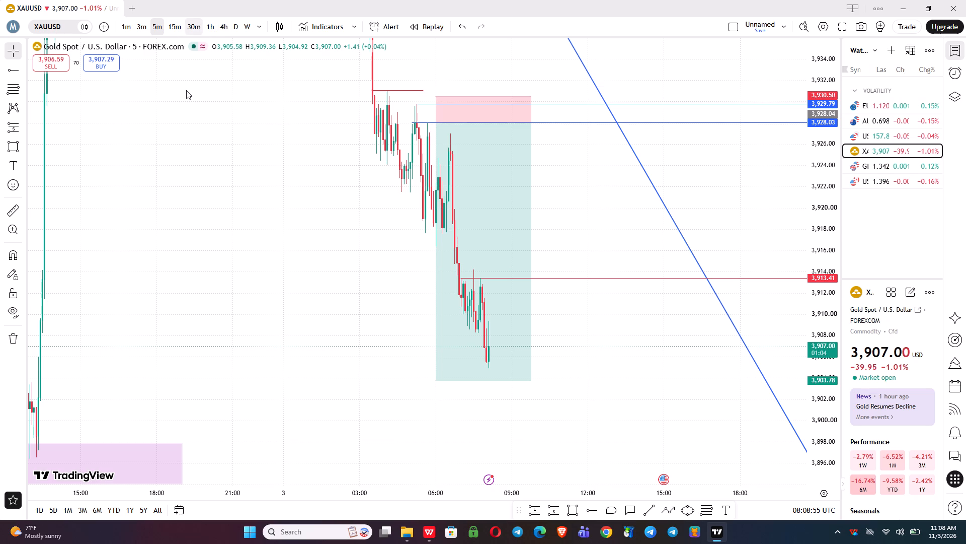
pyautogui.moveTo(600, 194); pyautogui.dragTo(860, 232)
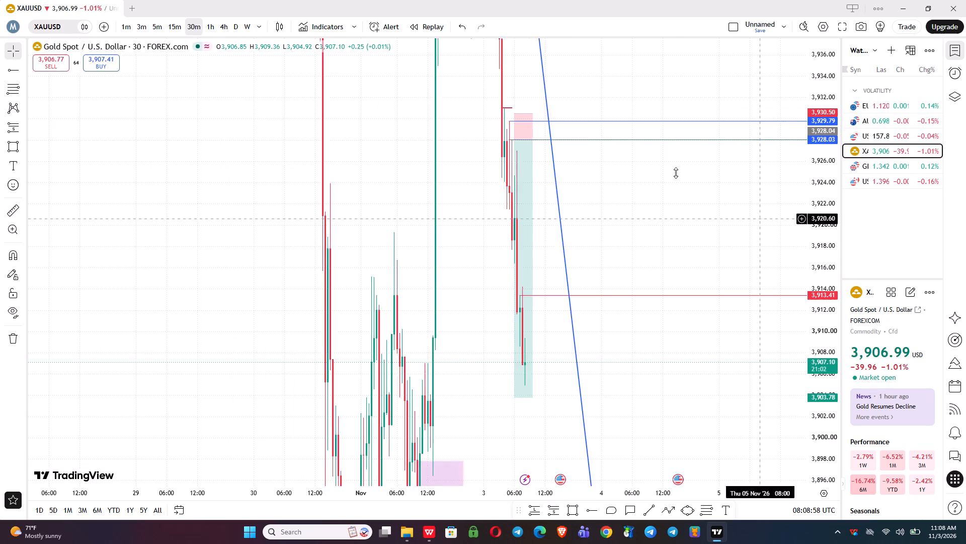
pyautogui.scroll(5, 531, 165)
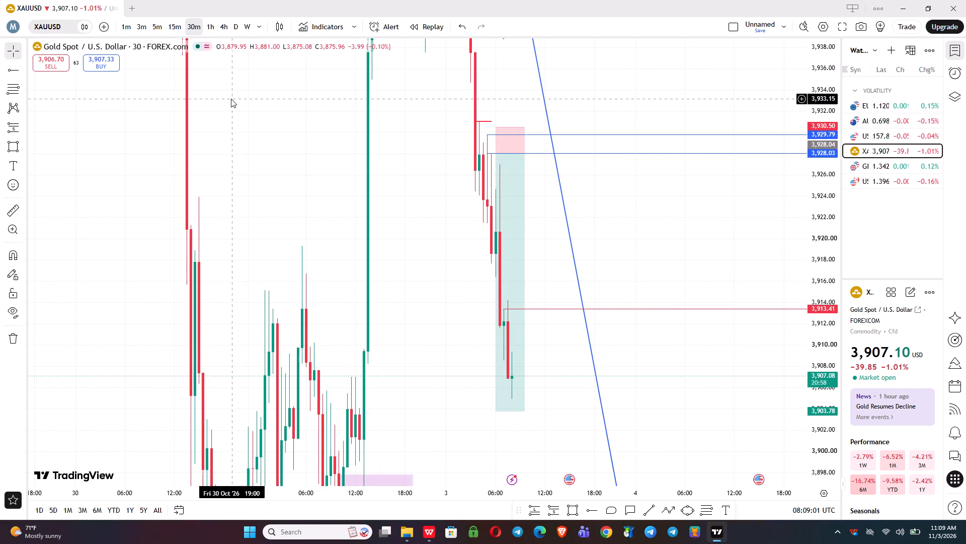
pyautogui.click(174, 30)
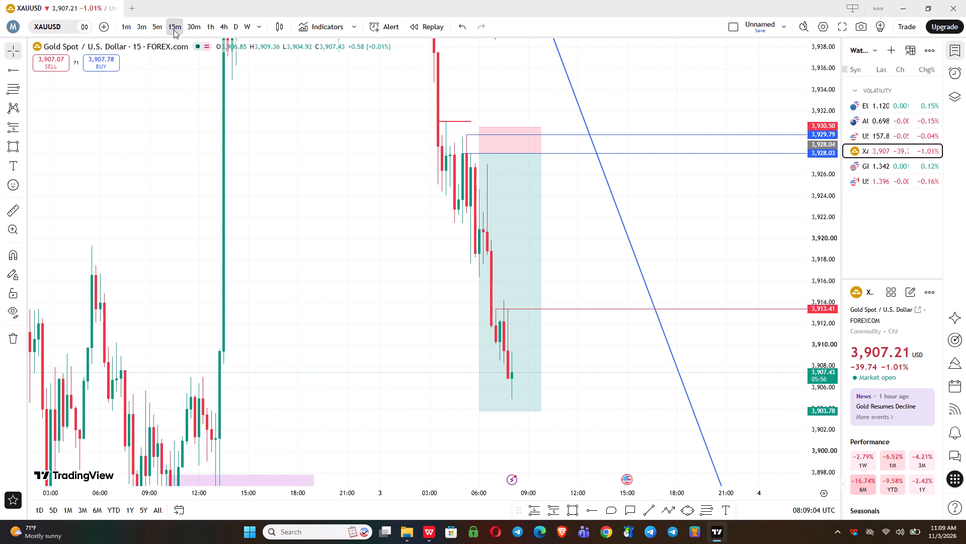
pyautogui.click(162, 25)
pyautogui.scroll(-3, 162, 25)
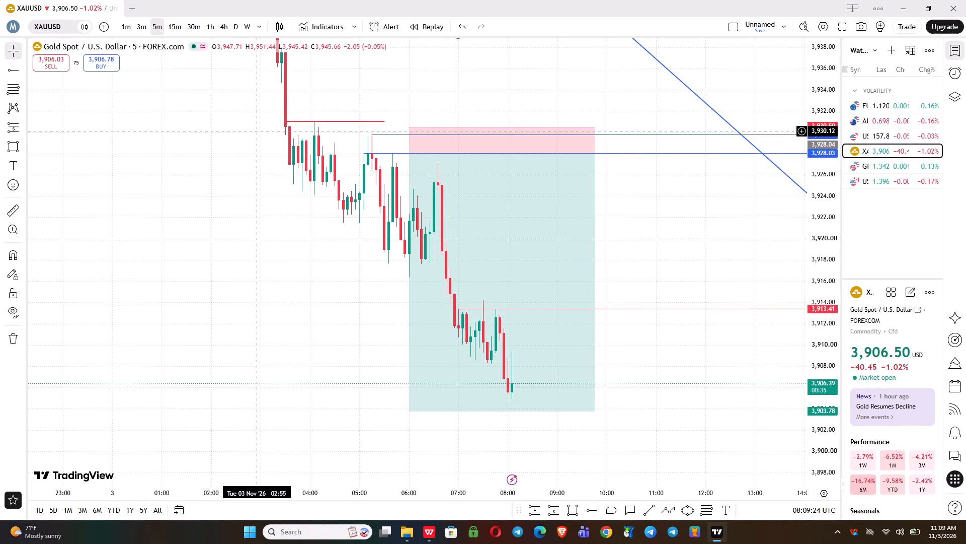
# Hide the watchlist to widen the 5-minute XAUUSD chart.
pyautogui.click(964, 51)
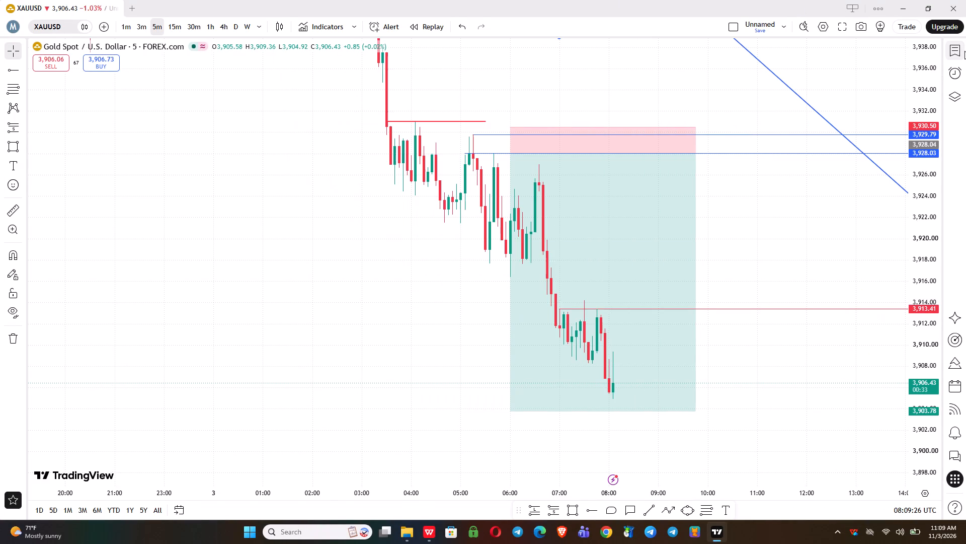
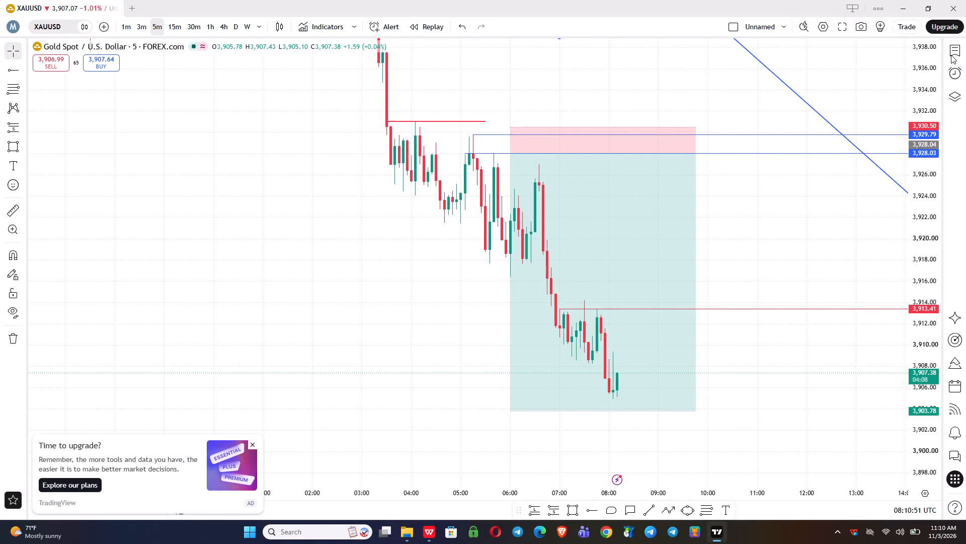
# Show the watchlist beside the XAUUSD chart again.
pyautogui.click(951, 55)
# Check the USDJPY 1-hour chart briefly, and examine the marked levels, zones and recent decline on the 1-hour XAUUSD chart.
pyautogui.click(211, 23)
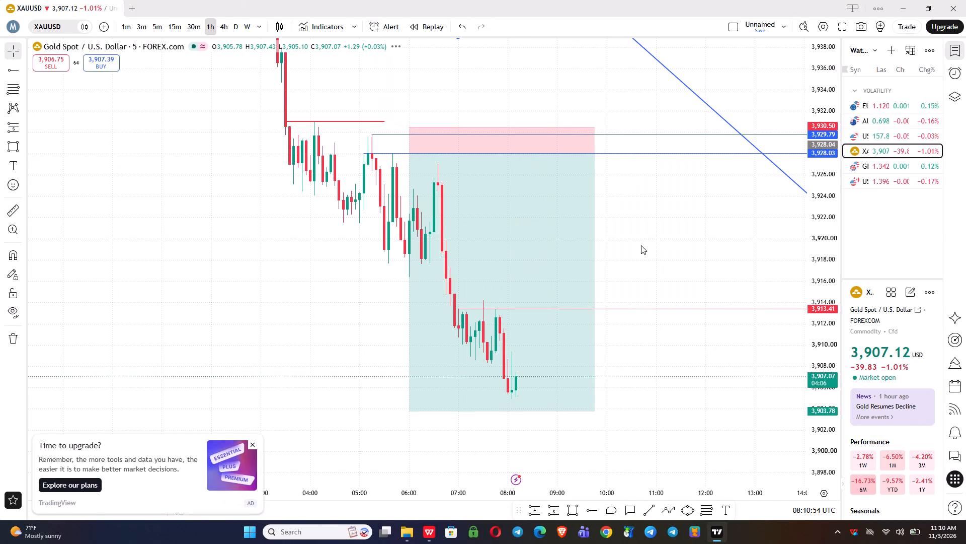
pyautogui.moveTo(822, 93); pyautogui.dragTo(806, 331)
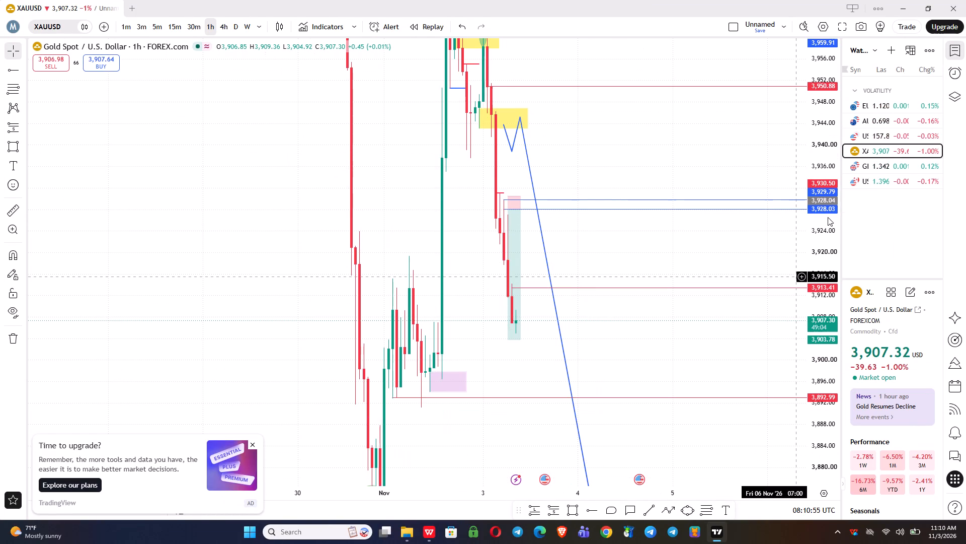
pyautogui.click(864, 138)
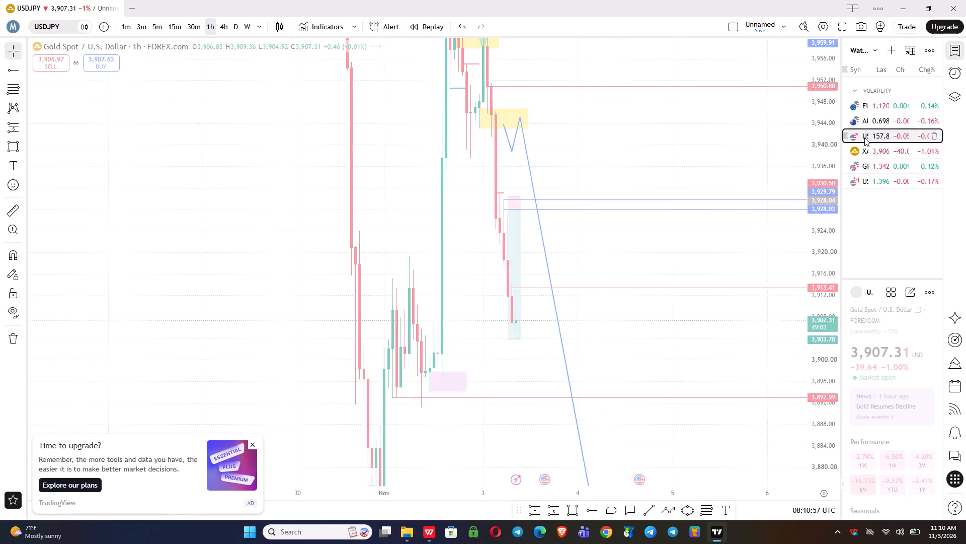
pyautogui.click(865, 119)
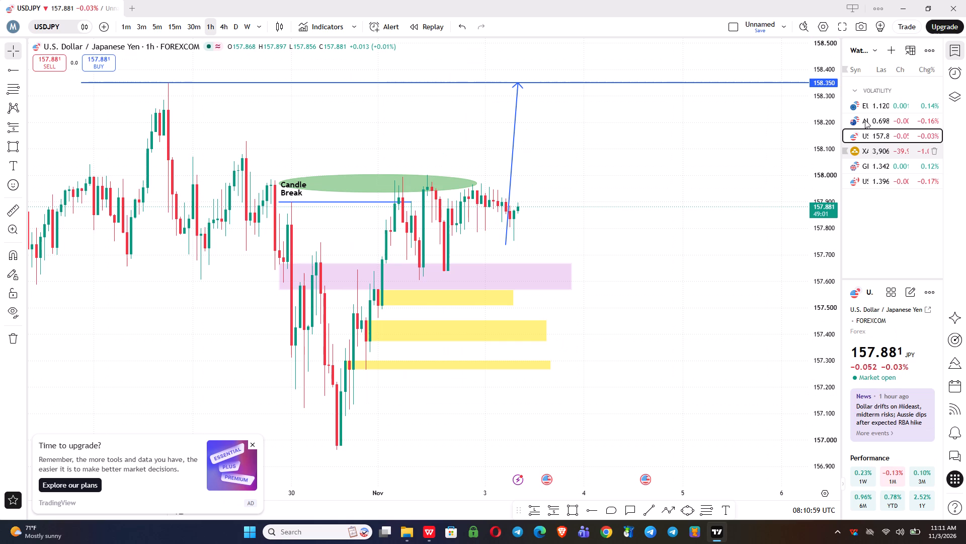
pyautogui.click(867, 152)
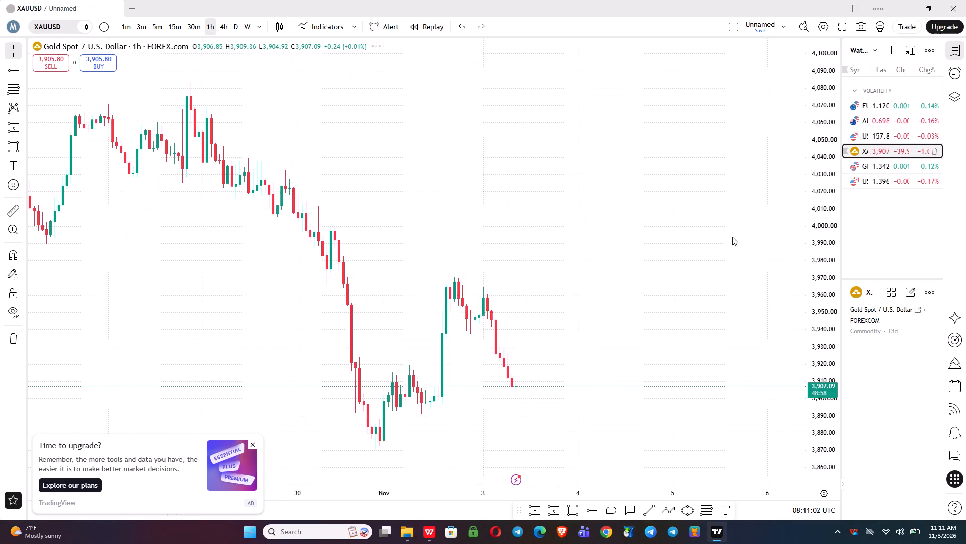
pyautogui.scroll(-3, 454, 332)
pyautogui.moveTo(502, 435); pyautogui.dragTo(502, 432)
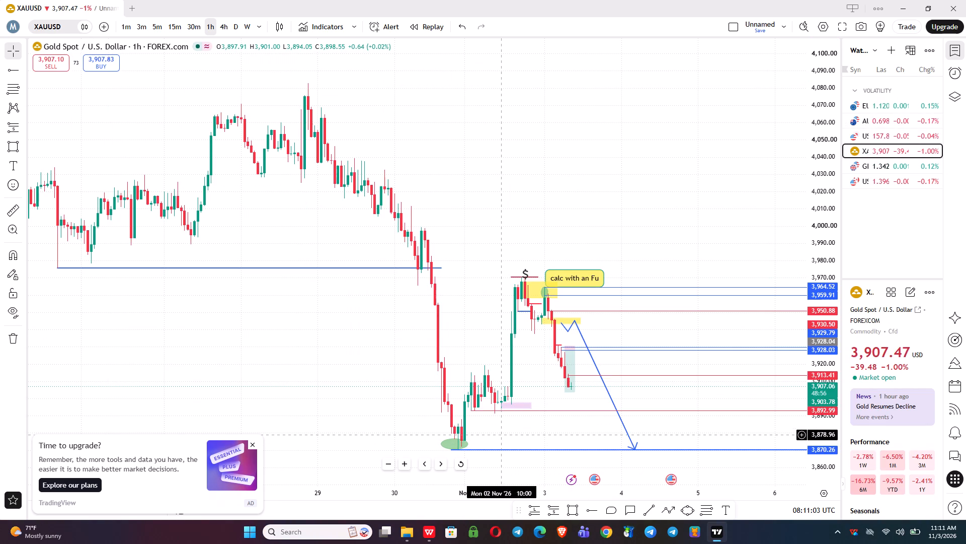
pyautogui.moveTo(502, 432); pyautogui.dragTo(506, 318)
pyautogui.moveTo(817, 453); pyautogui.dragTo(762, 145)
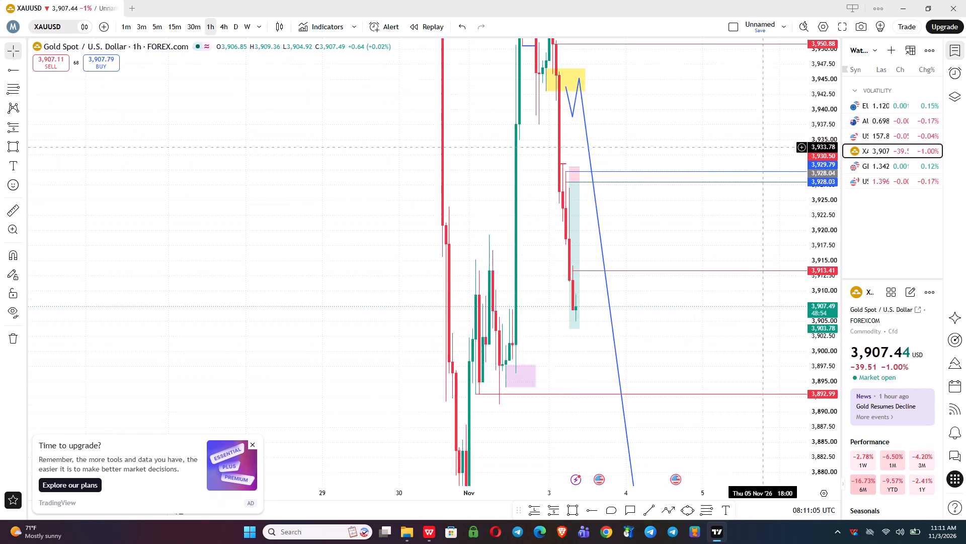
pyautogui.scroll(6, 421, 310)
pyautogui.moveTo(441, 321); pyautogui.dragTo(420, 293)
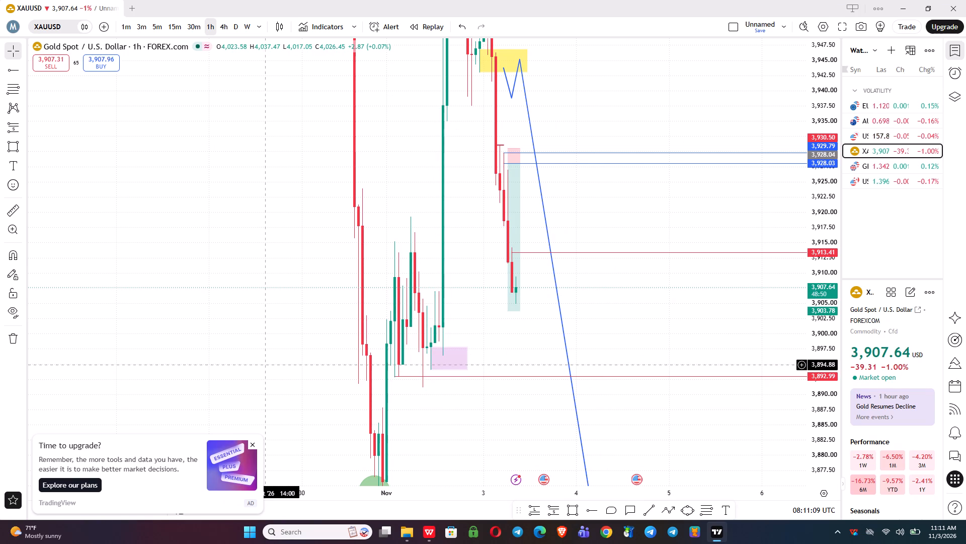
# Invert the 1-hour chart's price scale and shift the red ray beside the purple zone to 3,892.83.
pyautogui.hotkey('alt', 'i')
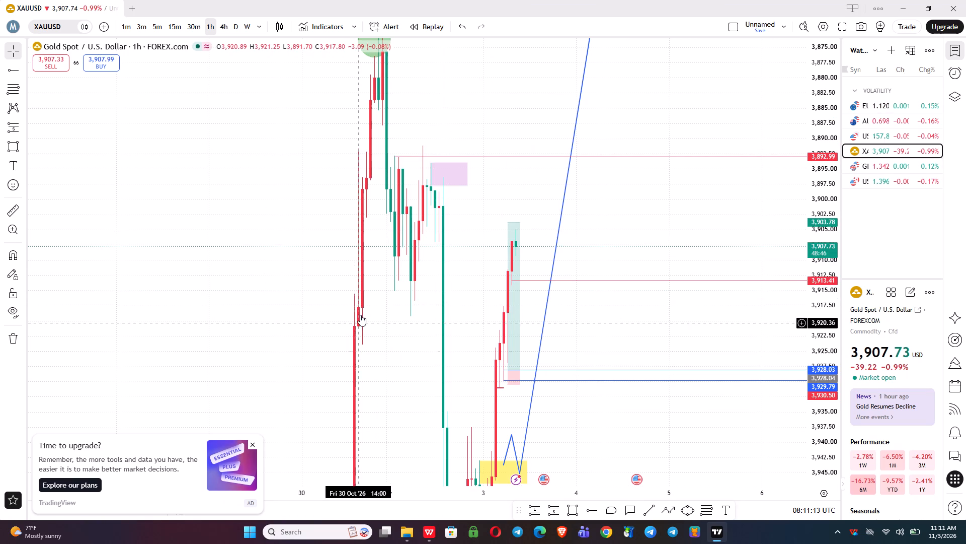
pyautogui.scroll(3, 479, 247)
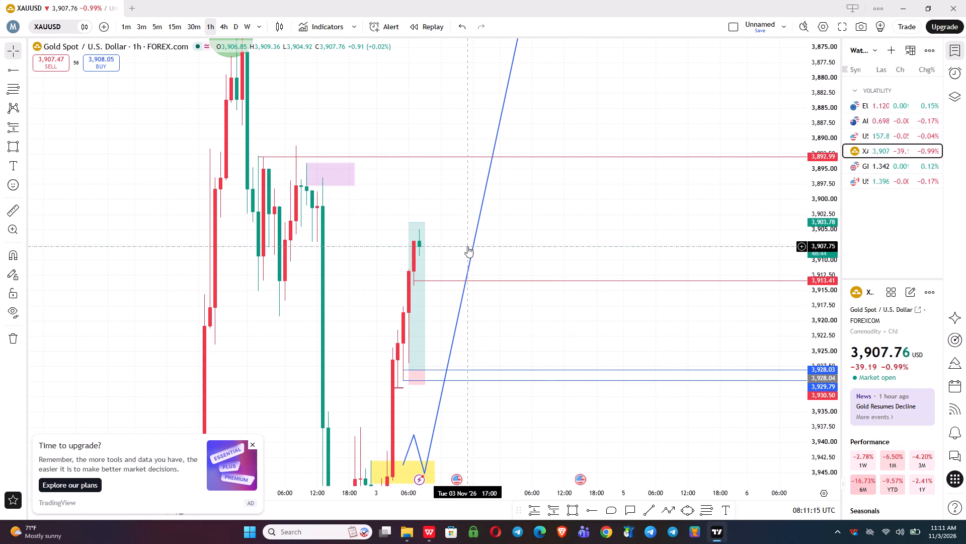
pyautogui.click(396, 158)
pyautogui.click(395, 109)
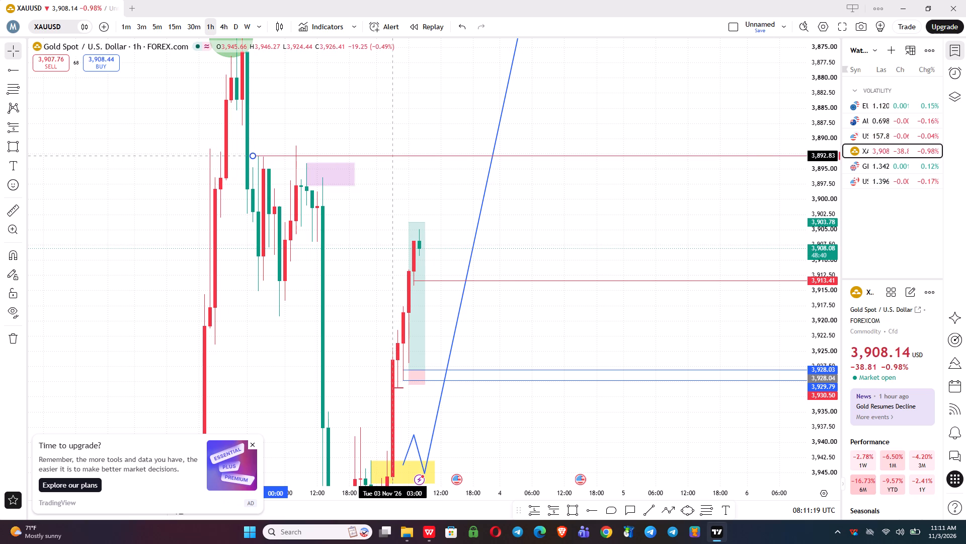
# Examine price action around the purple zone and red ray on the inverted 30-, 15- and 5-minute XAUUSD charts.
pyautogui.click(194, 27)
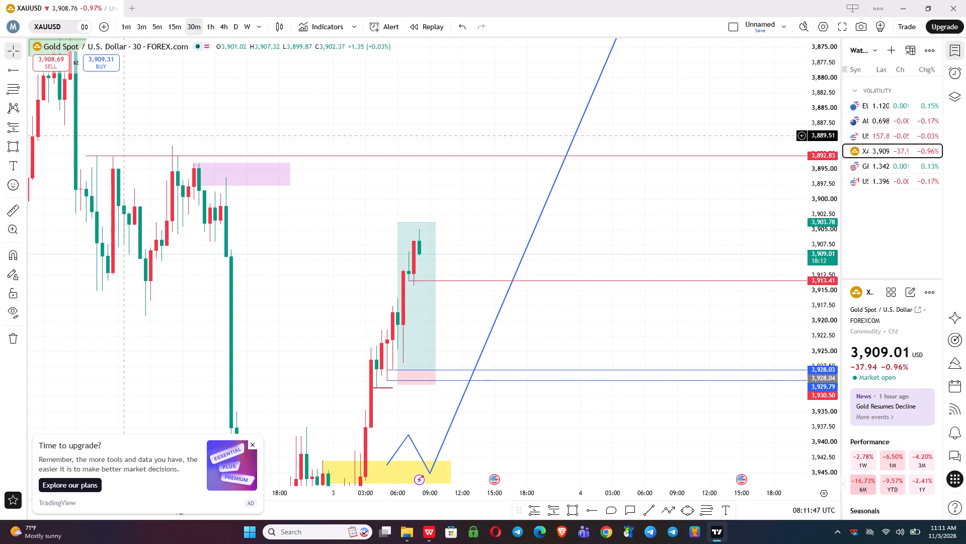
pyautogui.moveTo(280, 272); pyautogui.dragTo(281, 201)
pyautogui.moveTo(280, 198); pyautogui.dragTo(294, 224)
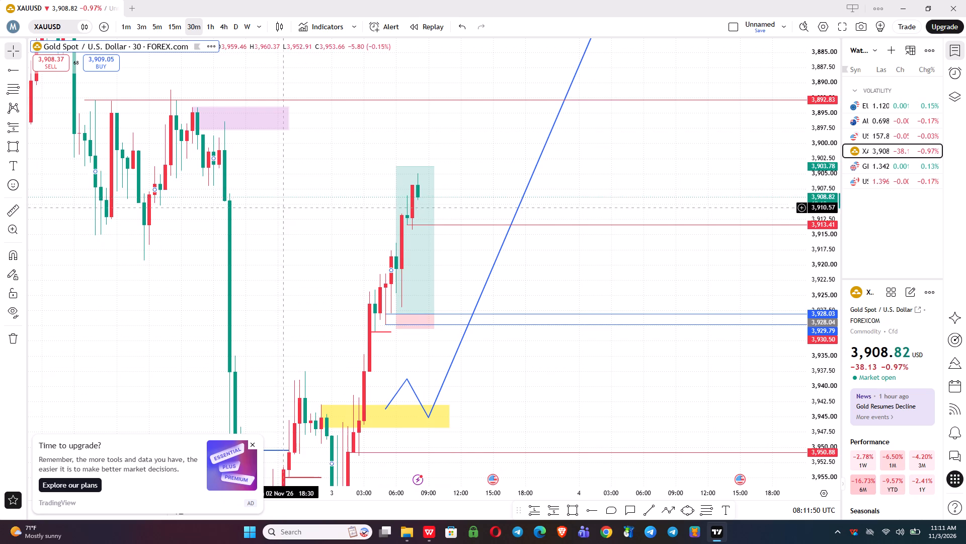
pyautogui.moveTo(294, 224); pyautogui.dragTo(309, 253)
pyautogui.scroll(-2, 258, 217)
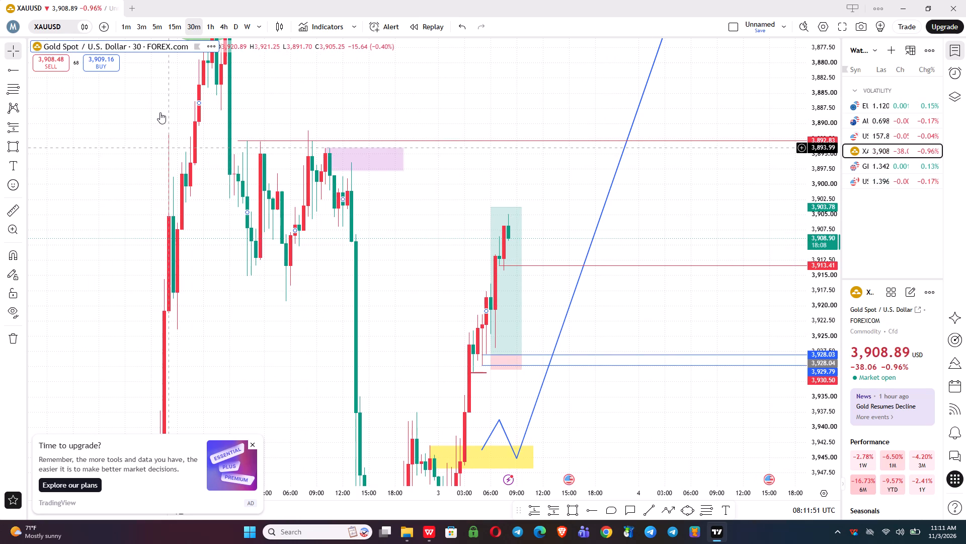
pyautogui.click(170, 25)
pyautogui.scroll(-4, 370, 194)
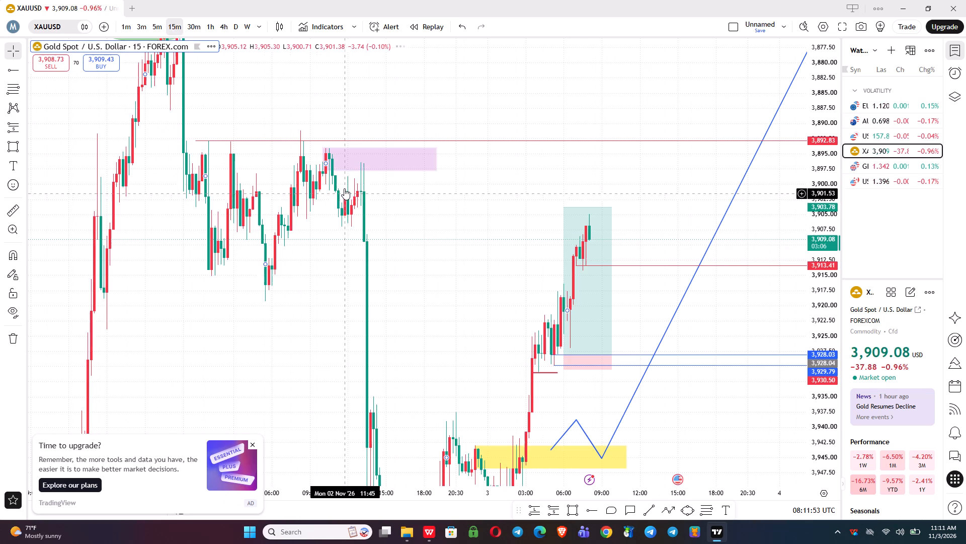
pyautogui.click(320, 265)
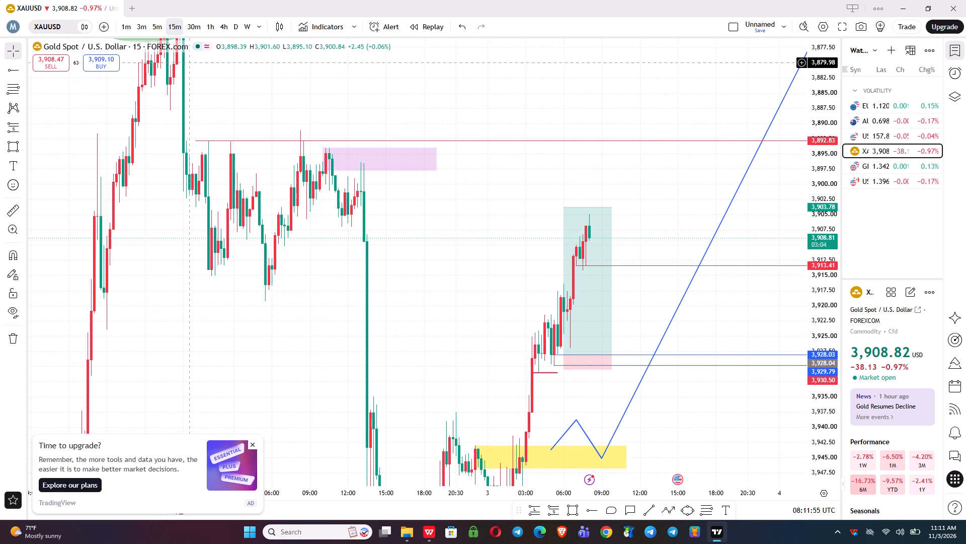
pyautogui.click(155, 25)
pyautogui.scroll(-5, 270, 190)
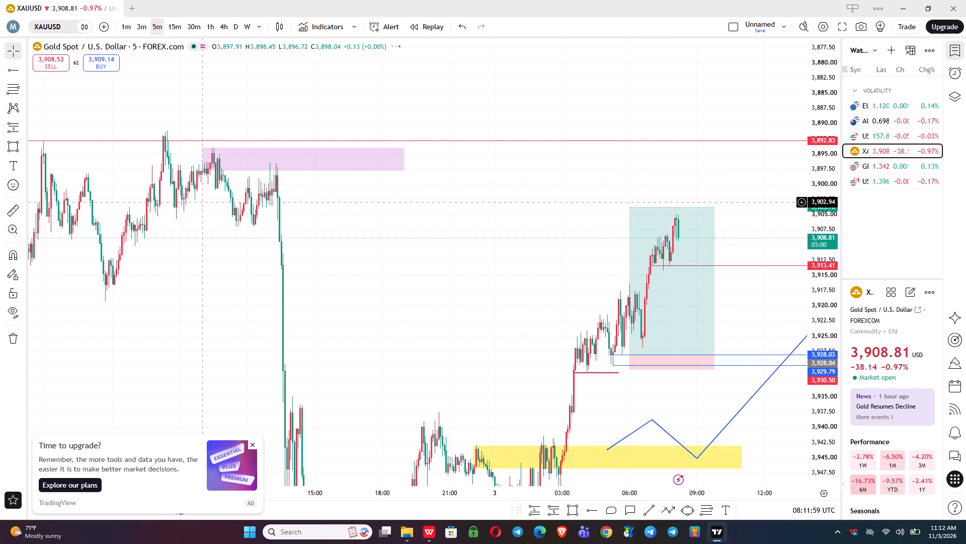
pyautogui.click(170, 28)
pyautogui.scroll(1, 448, 365)
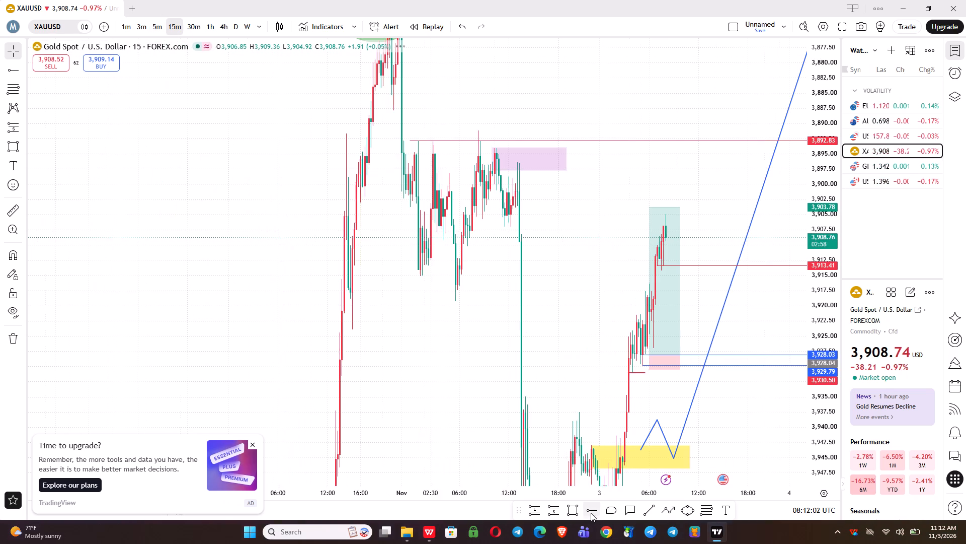
# Add a horizontal ray through the purple zone at 3,895.44, starting on 2 November 07:45 on the 15-minute chart.
pyautogui.click(591, 513)
pyautogui.scroll(4, 390, 174)
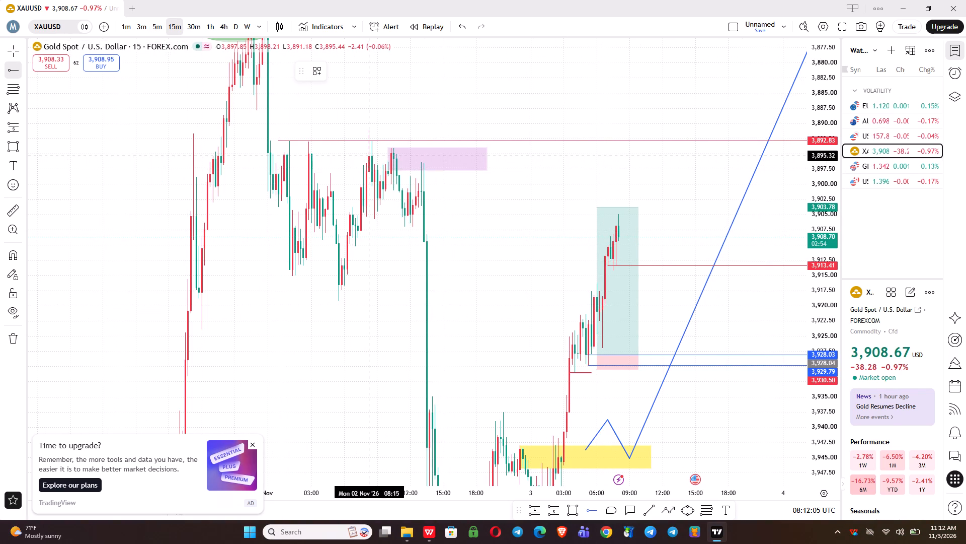
pyautogui.click(368, 156)
pyautogui.click(378, 249)
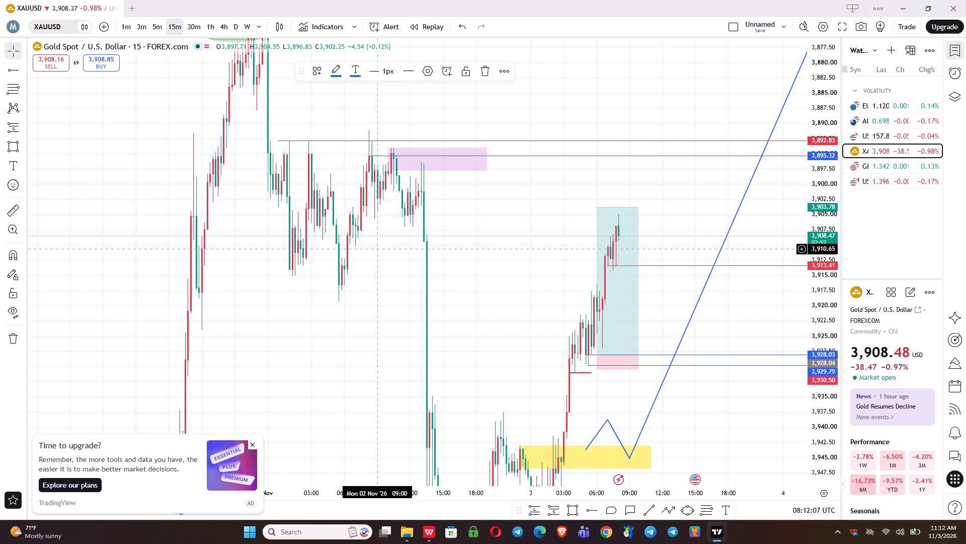
pyautogui.moveTo(513, 249); pyautogui.dragTo(500, 316)
pyautogui.moveTo(835, 378); pyautogui.dragTo(830, 308)
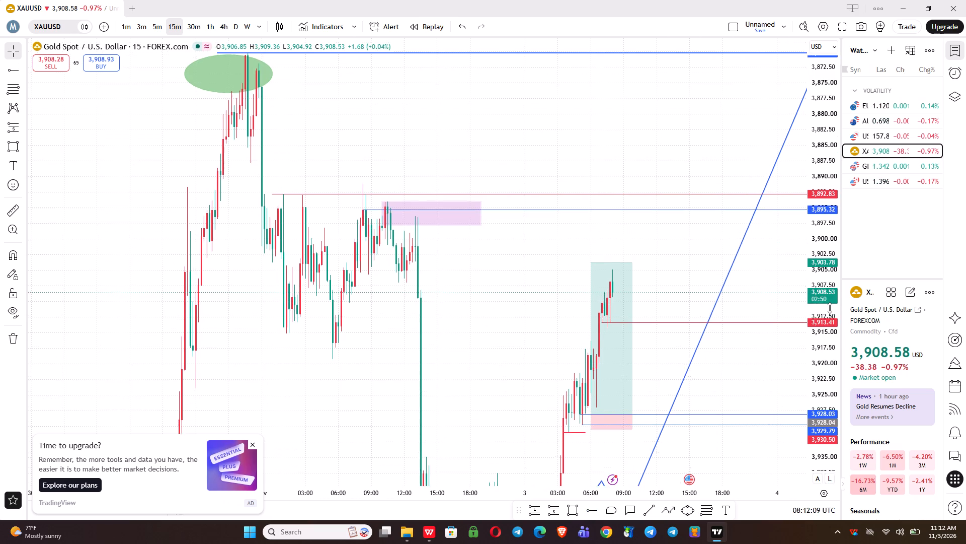
pyautogui.moveTo(830, 308); pyautogui.dragTo(776, 119)
pyautogui.moveTo(592, 199); pyautogui.dragTo(553, 274)
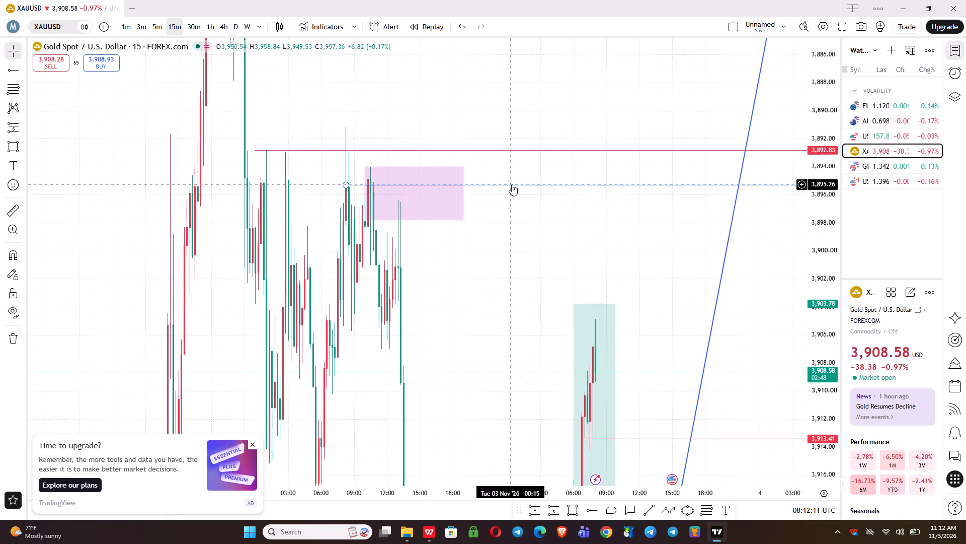
pyautogui.moveTo(512, 184); pyautogui.dragTo(505, 187)
# Add a second horizontal ray at 3,891.17, at the tip of the 2 November 08:15 candle's wick.
pyautogui.click(587, 508)
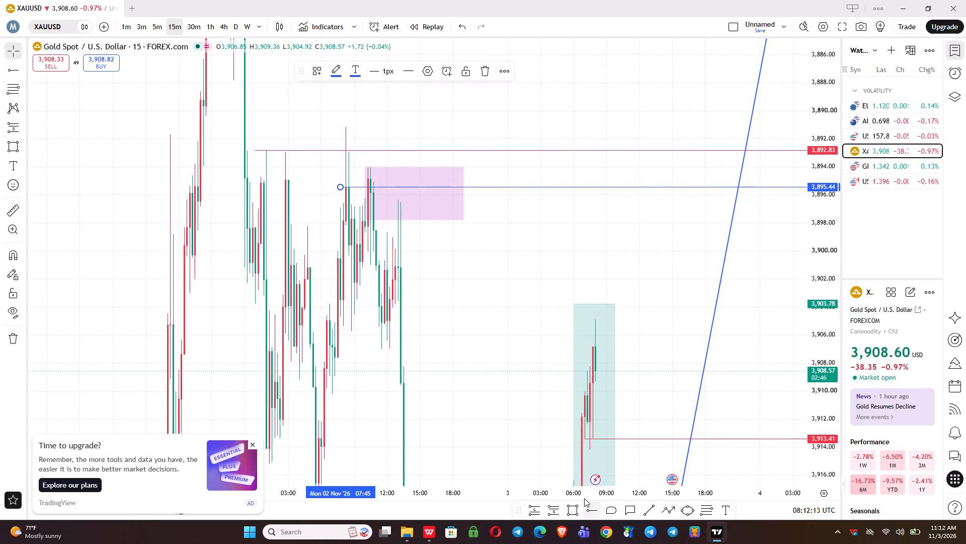
pyautogui.click(343, 127)
pyautogui.click(381, 103)
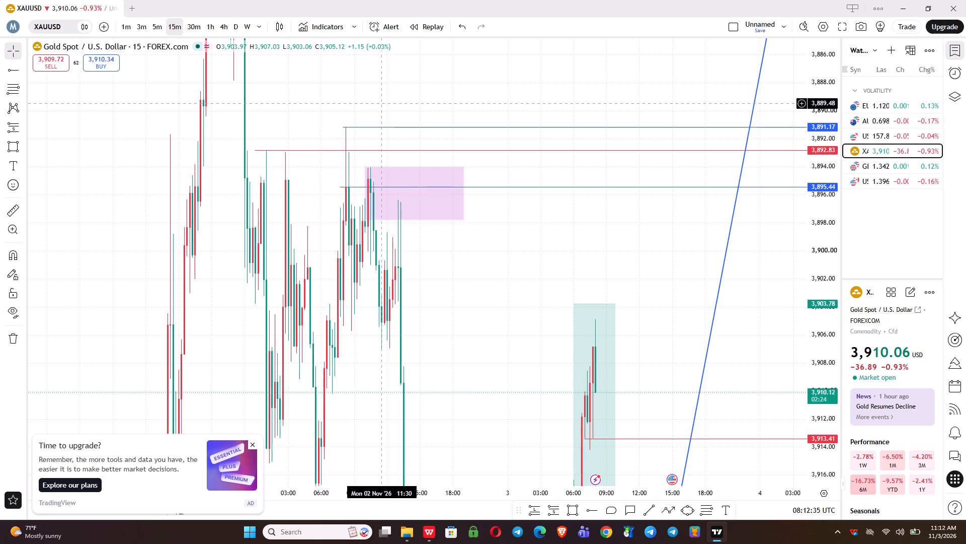
# Return the price scale to its normal, non-inverted orientation.
pyautogui.hotkey('alt', 'i')
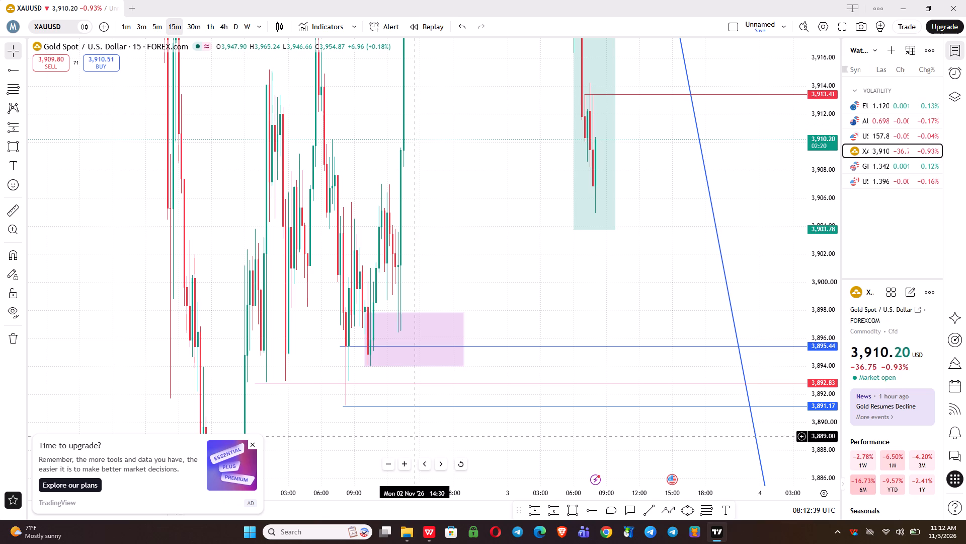
# Place a long position at 2 November 10:45 with entry 3,895.44 and stop 3,890.51, just beyond the 3,891.17 ray.
pyautogui.click(532, 510)
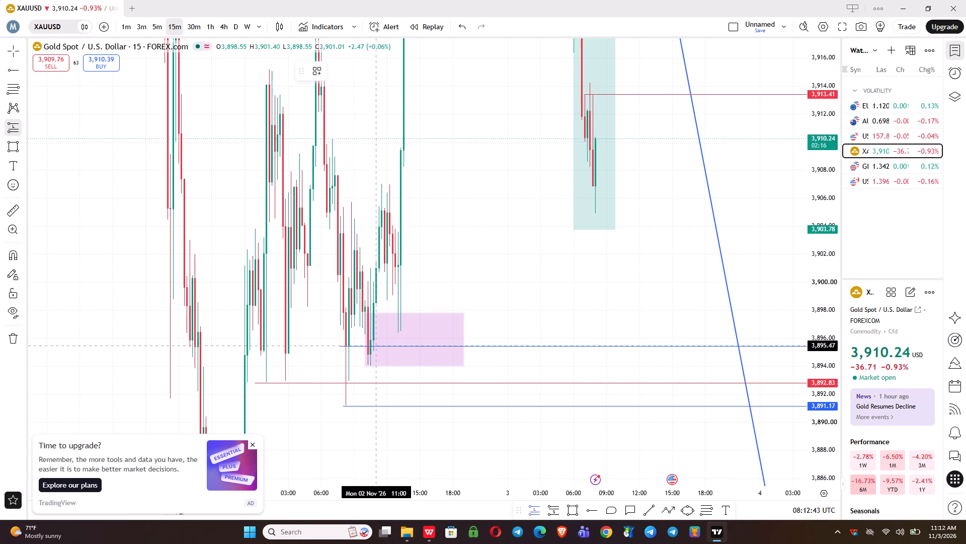
pyautogui.click(374, 346)
pyautogui.moveTo(349, 448); pyautogui.dragTo(347, 330)
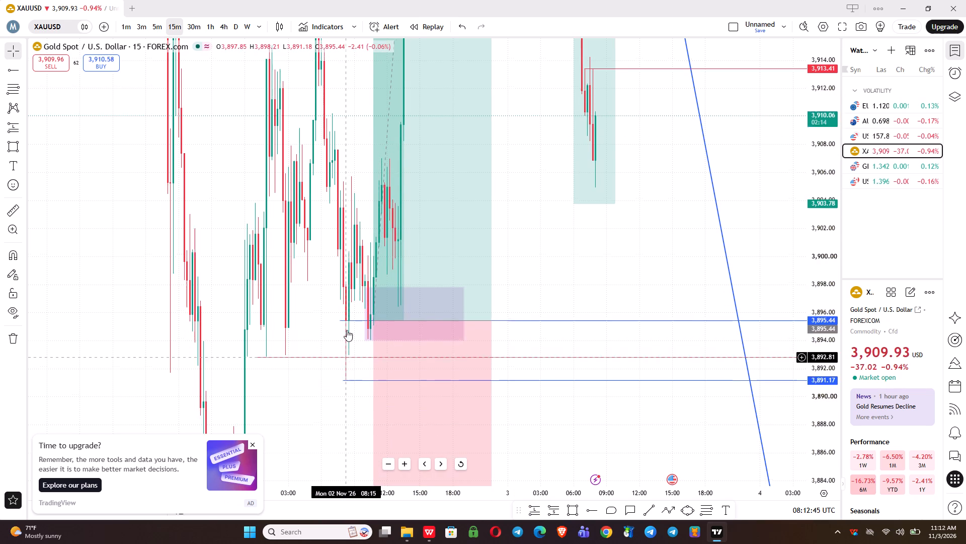
pyautogui.moveTo(347, 330); pyautogui.dragTo(347, 329)
pyautogui.moveTo(352, 432); pyautogui.dragTo(350, 286)
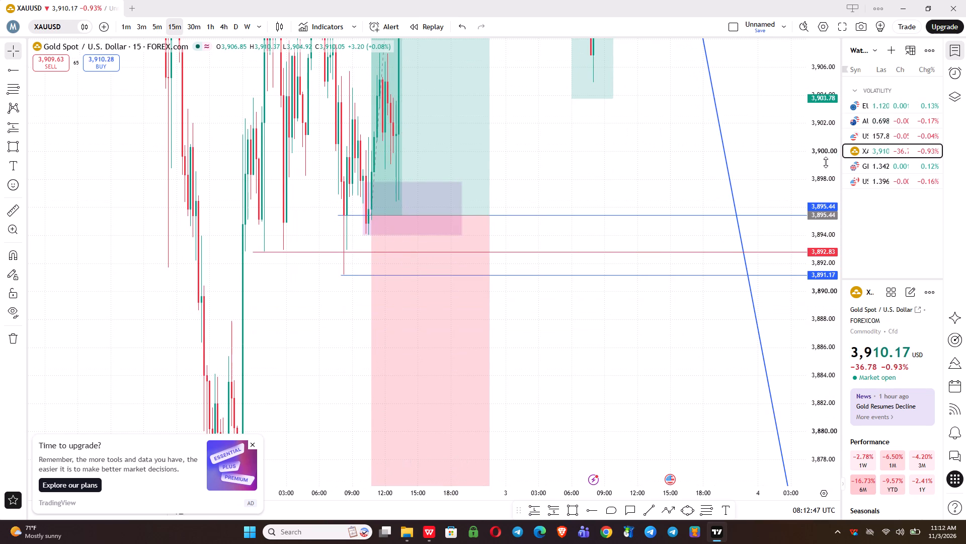
pyautogui.moveTo(825, 162); pyautogui.dragTo(786, 351)
pyautogui.moveTo(371, 456); pyautogui.dragTo(370, 279)
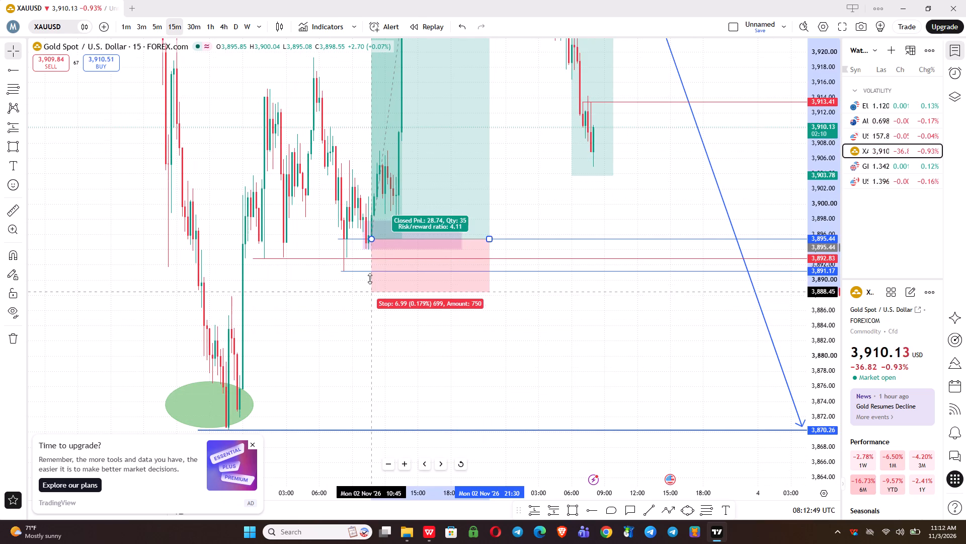
pyautogui.moveTo(370, 279); pyautogui.dragTo(368, 276)
# Raise the long position's target to 3,947.84, around the top of the yellow zone.
pyautogui.moveTo(372, 306); pyautogui.dragTo(404, 425)
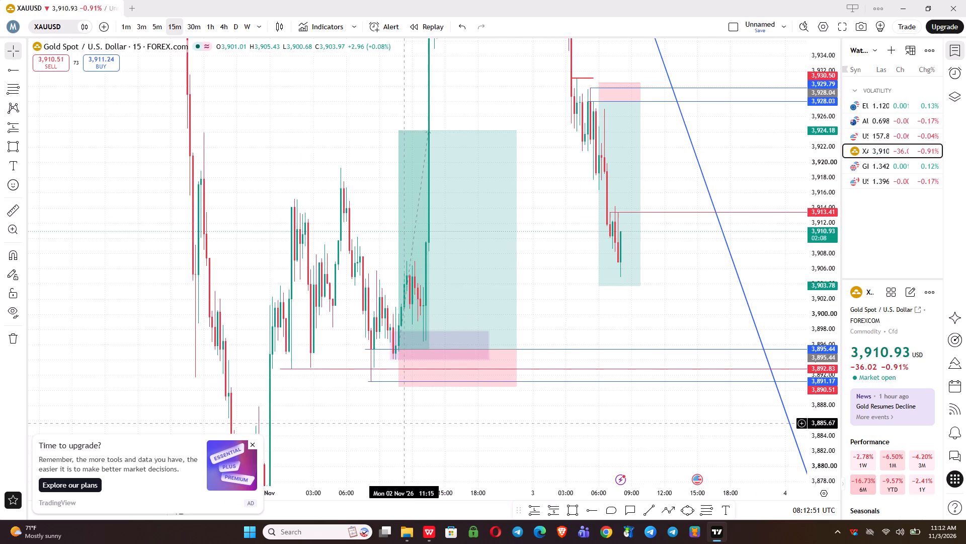
pyautogui.moveTo(375, 192); pyautogui.dragTo(385, 224)
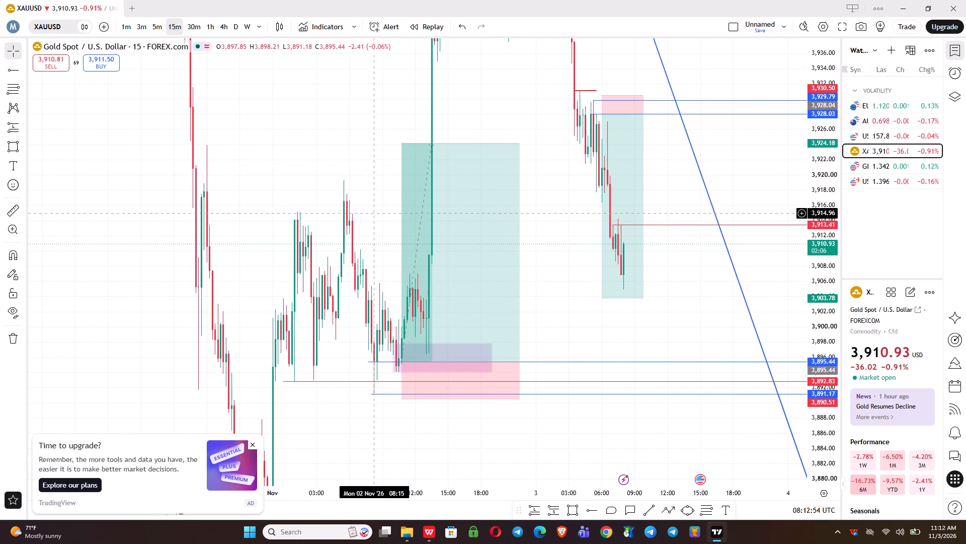
pyautogui.moveTo(399, 144); pyautogui.dragTo(400, 38)
pyautogui.moveTo(321, 163); pyautogui.dragTo(328, 203)
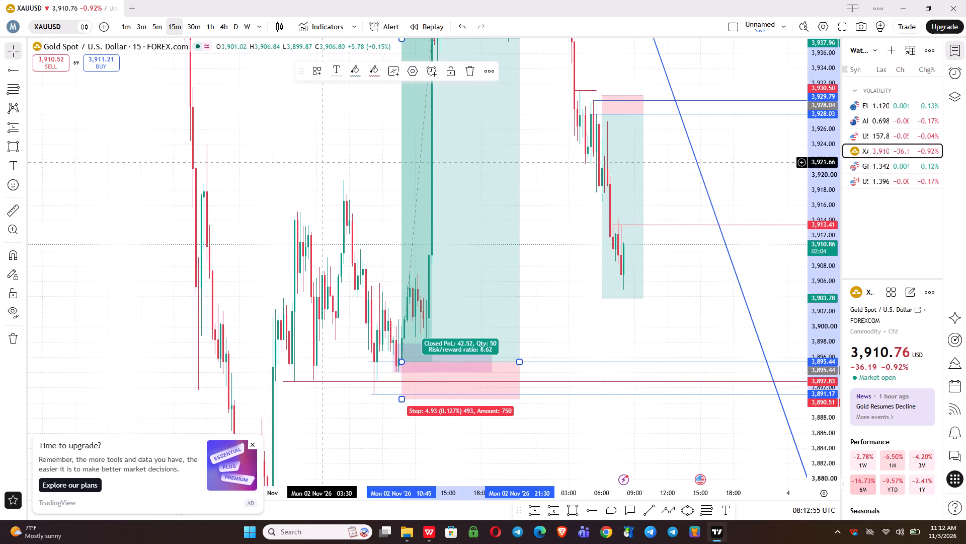
pyautogui.moveTo(328, 203); pyautogui.dragTo(329, 325)
pyautogui.moveTo(401, 158); pyautogui.dragTo(373, 83)
pyautogui.click(283, 196)
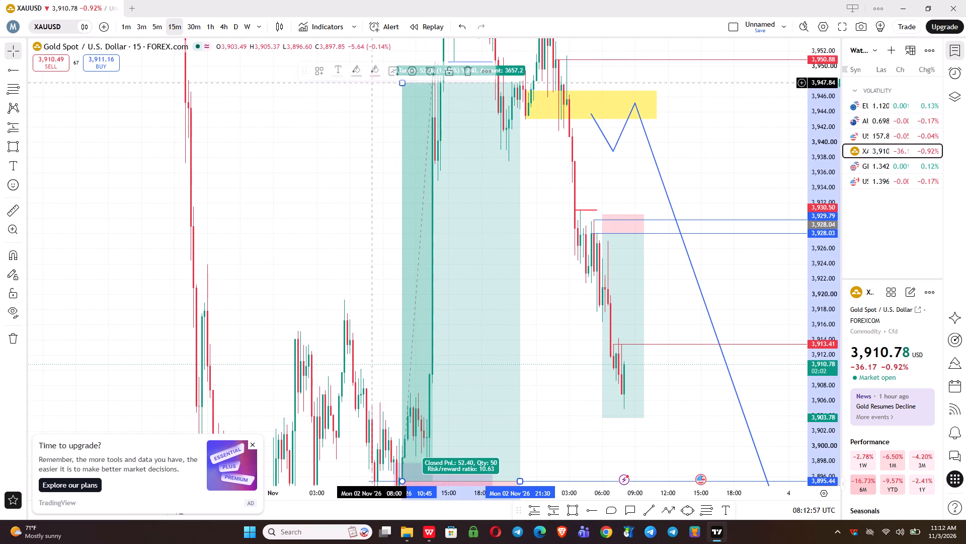
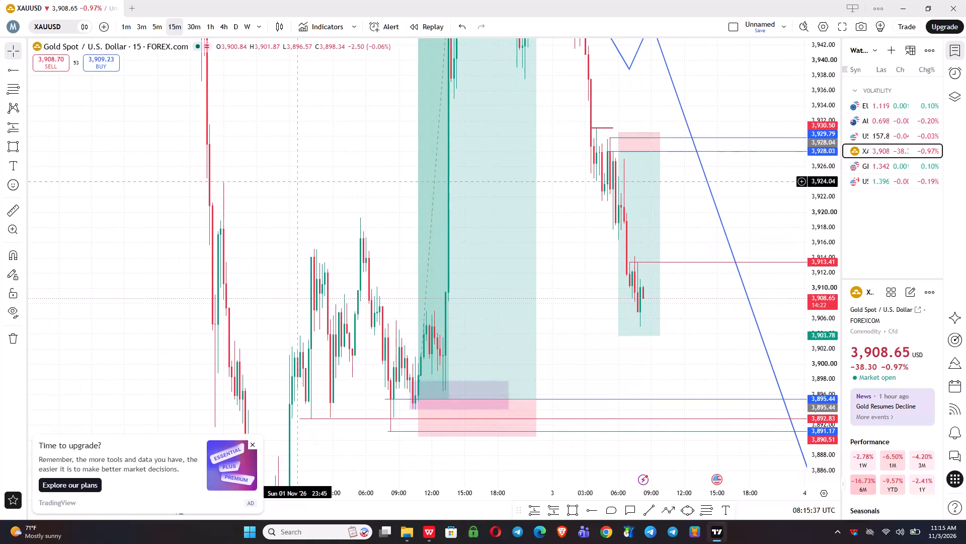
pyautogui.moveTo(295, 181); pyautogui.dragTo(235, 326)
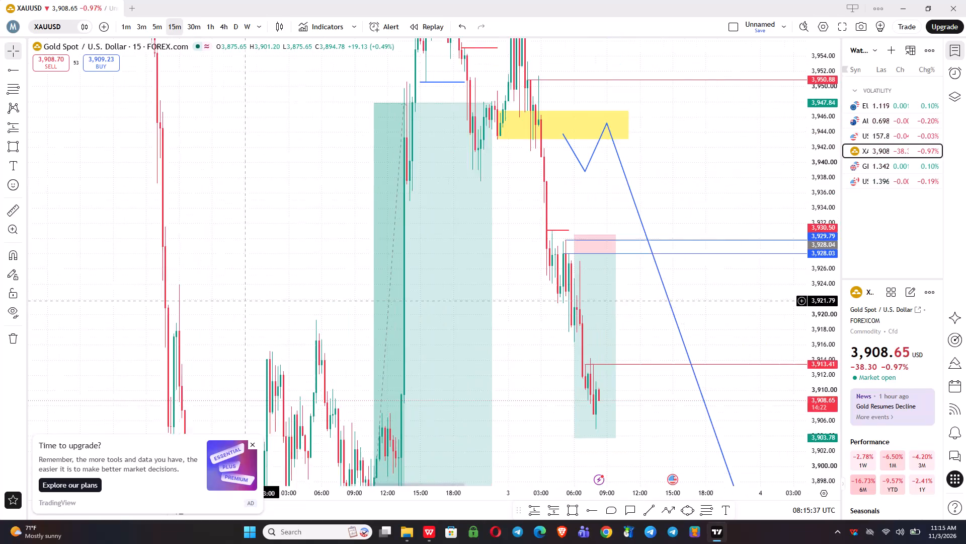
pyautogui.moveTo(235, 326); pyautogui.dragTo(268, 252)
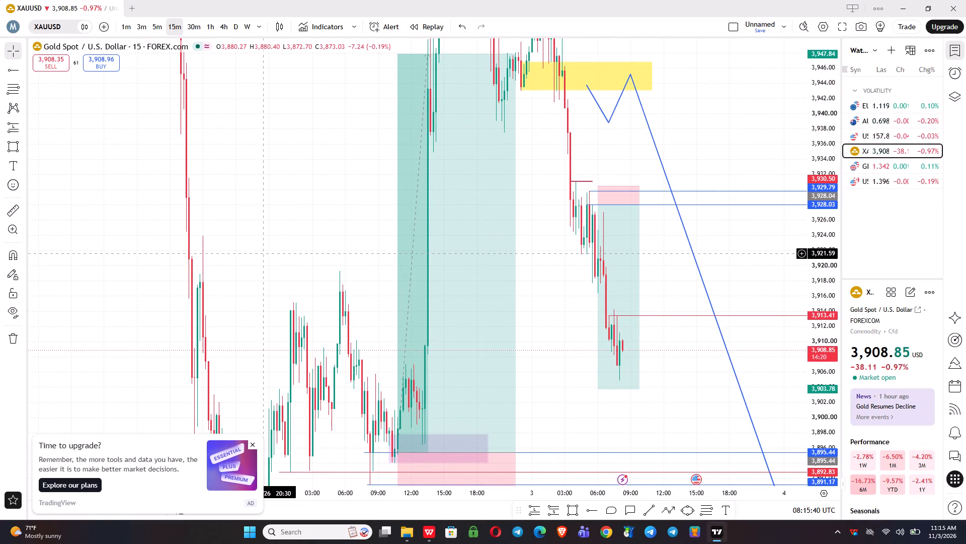
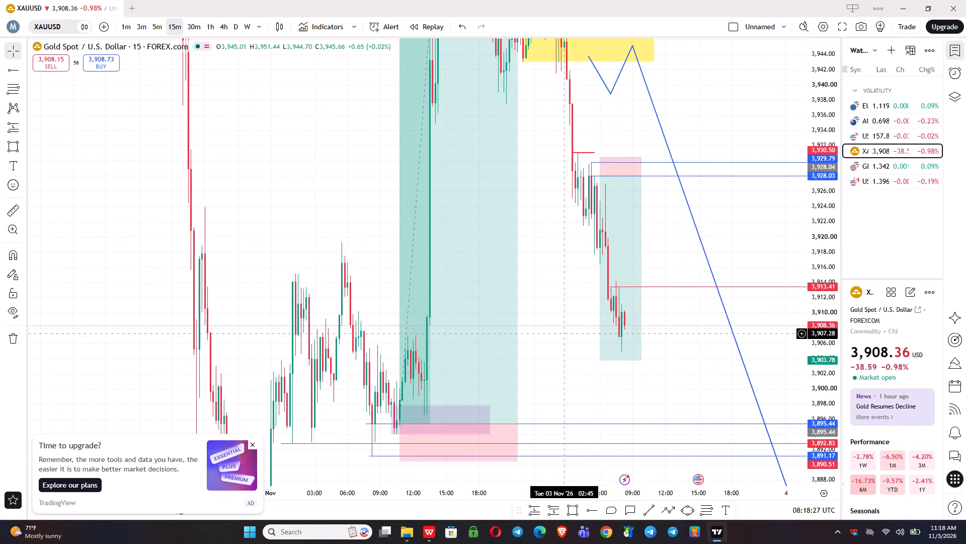
# Invert the price scale of the 15-minute XAUUSD chart to examine the marked setups upside down.
pyautogui.hotkey('alt', 'i')
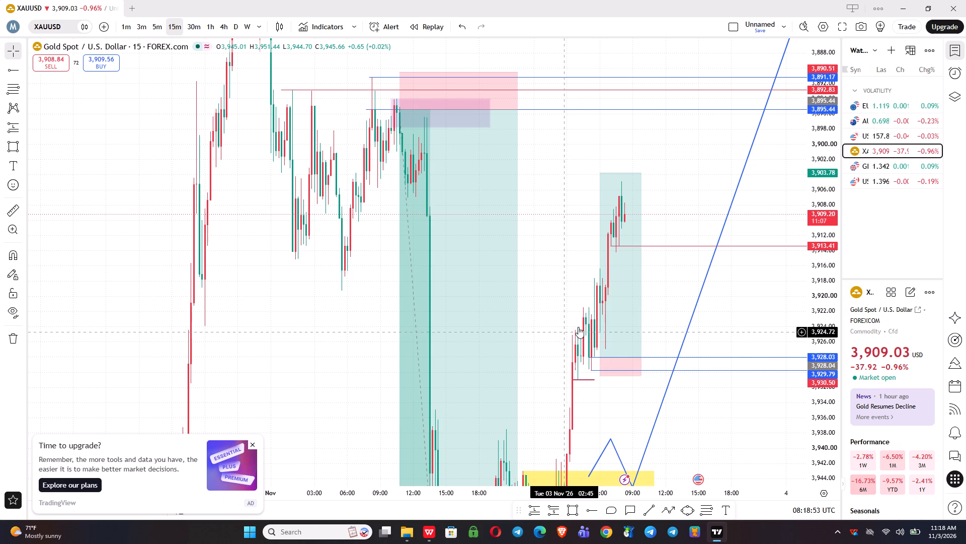
pyautogui.moveTo(548, 298); pyautogui.dragTo(531, 331)
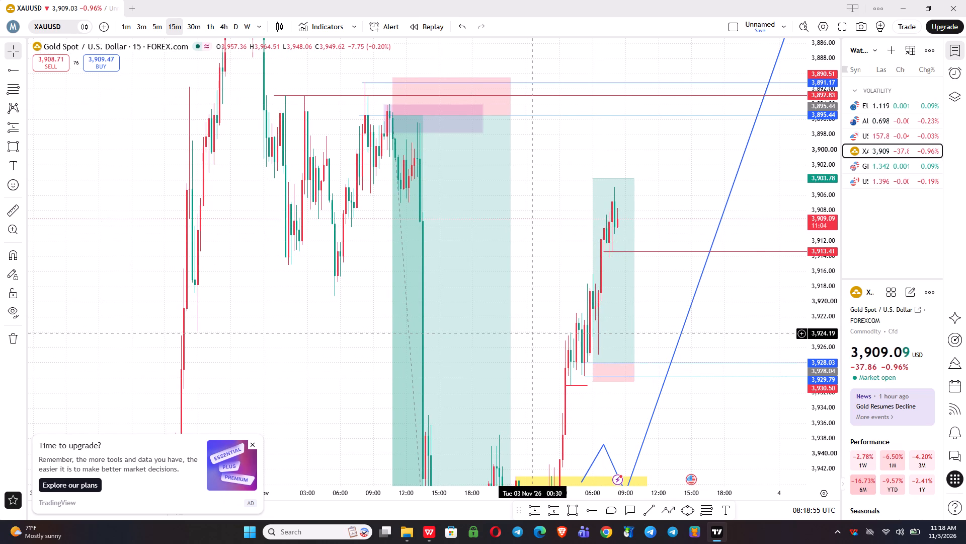
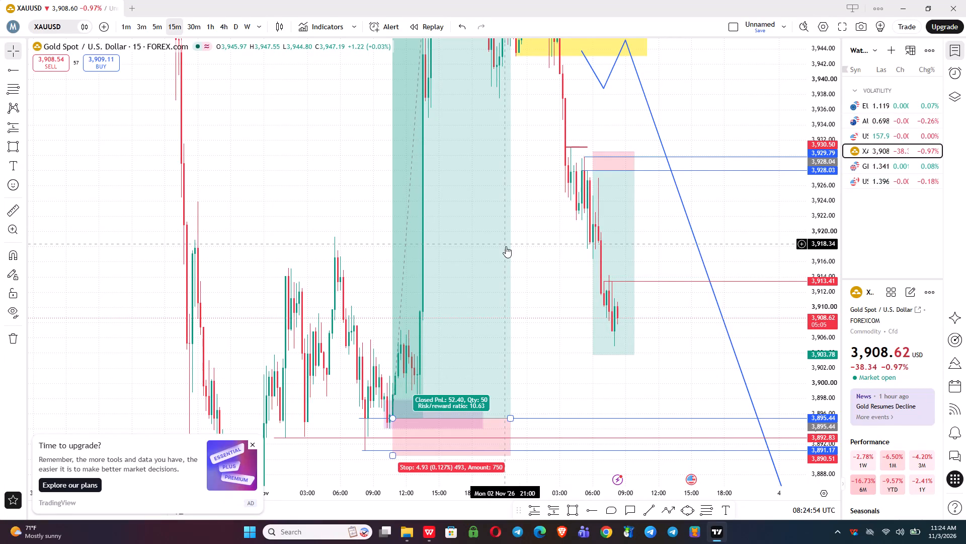
# Compare the XAUUSD price action around the marked setups on the 30-minute, 15-minute and 5-minute timeframes.
pyautogui.click(192, 23)
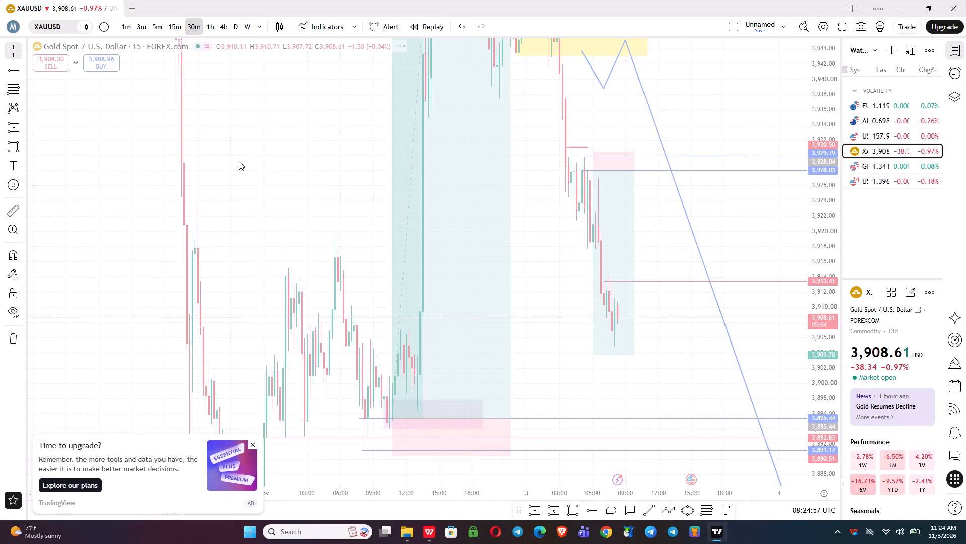
pyautogui.scroll(3, 227, 168)
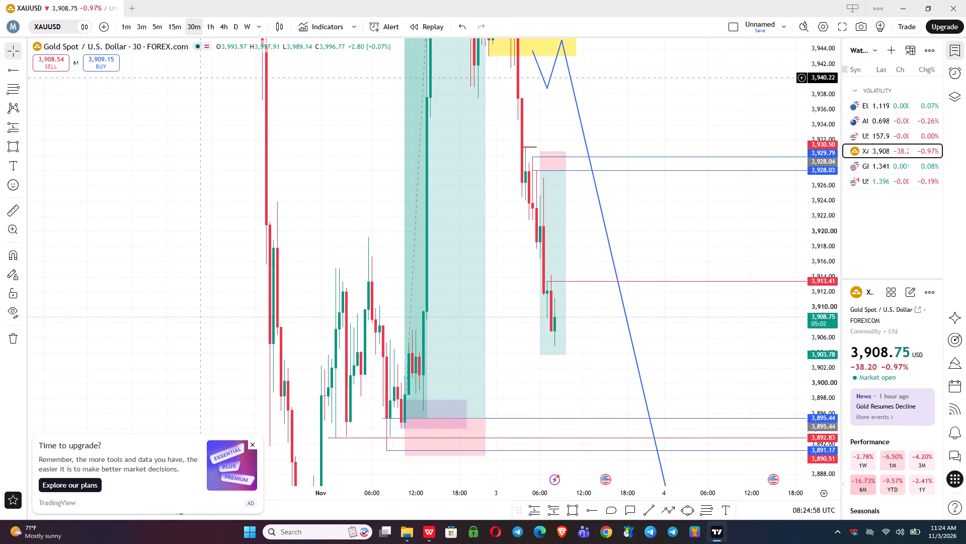
pyautogui.click(177, 23)
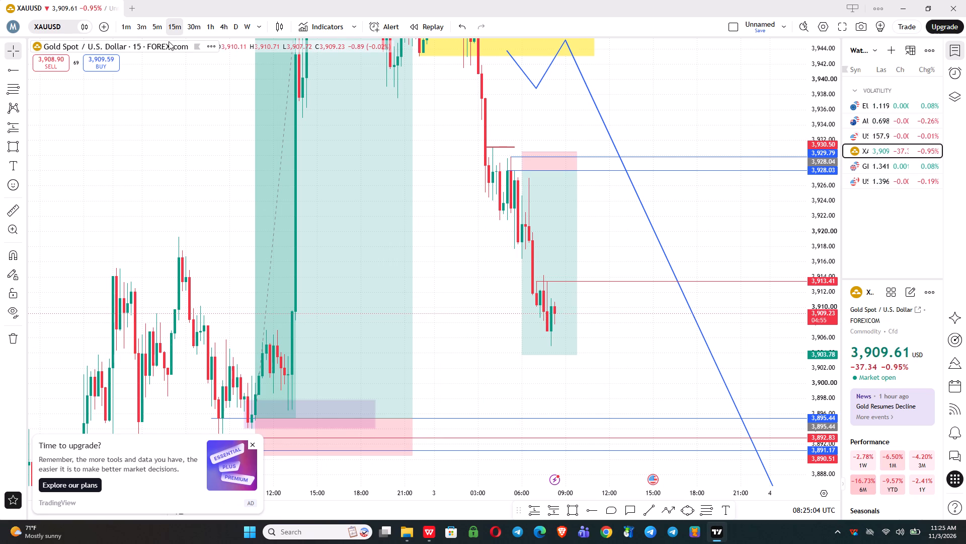
pyautogui.click(155, 24)
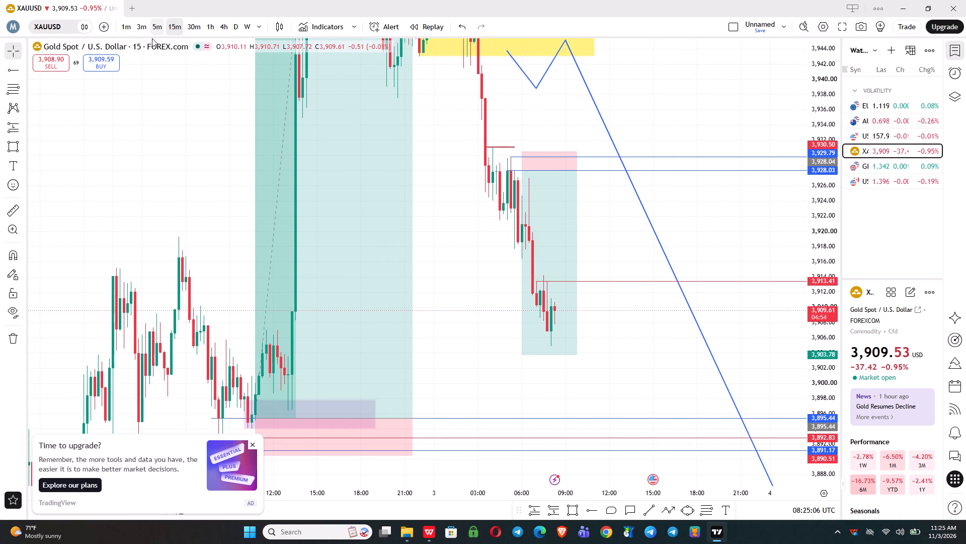
pyautogui.scroll(-4, 339, 266)
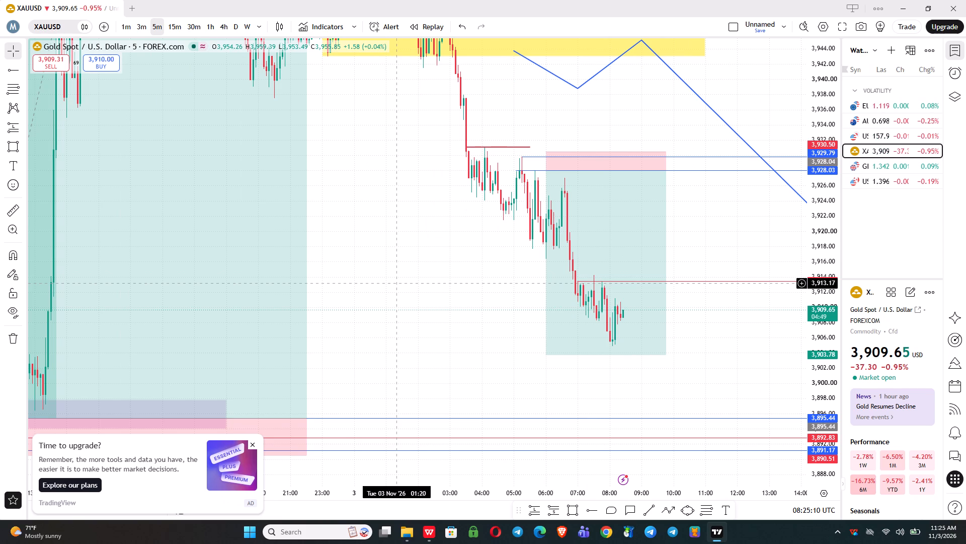
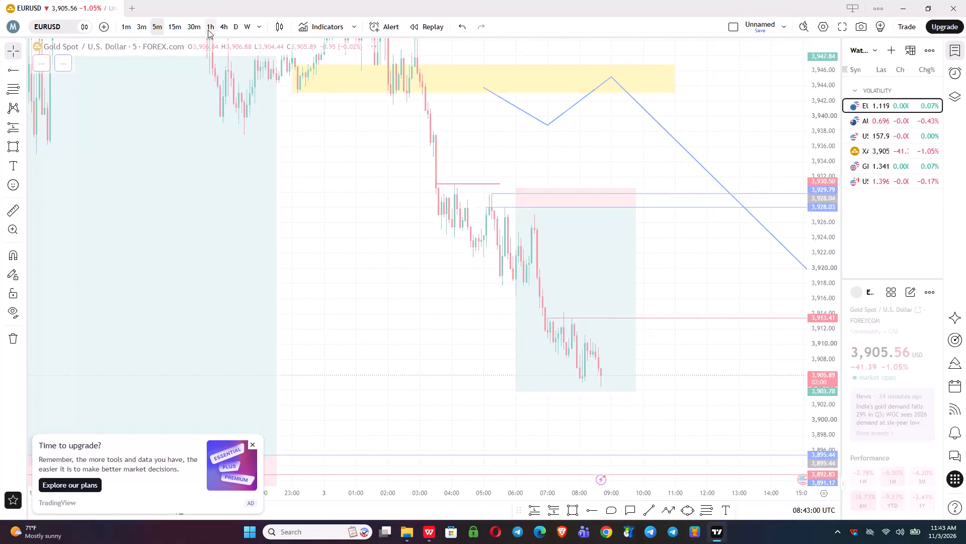
# Review the EURUSD price action around the marked zones and long setup on the 1-hour timeframe.
pyautogui.click(208, 30)
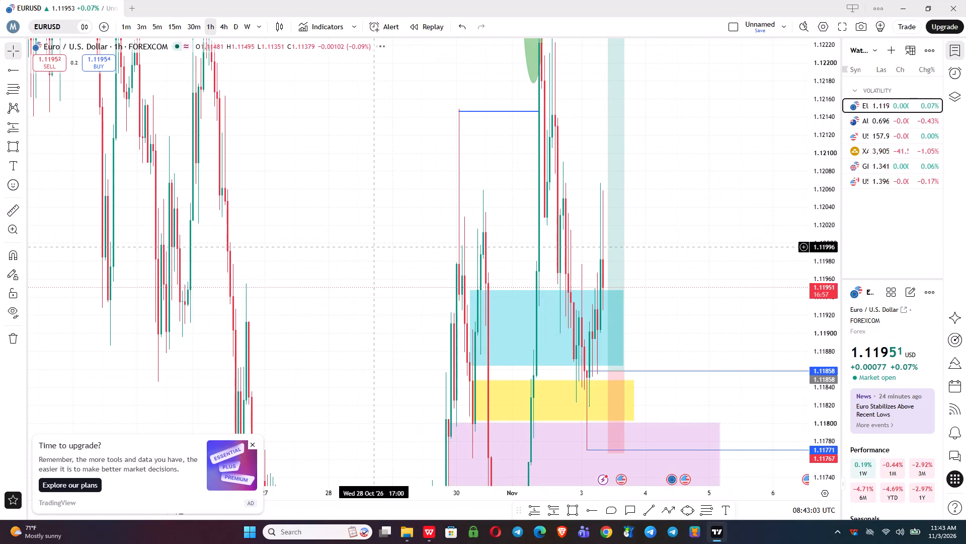
pyautogui.moveTo(822, 106); pyautogui.dragTo(806, 263)
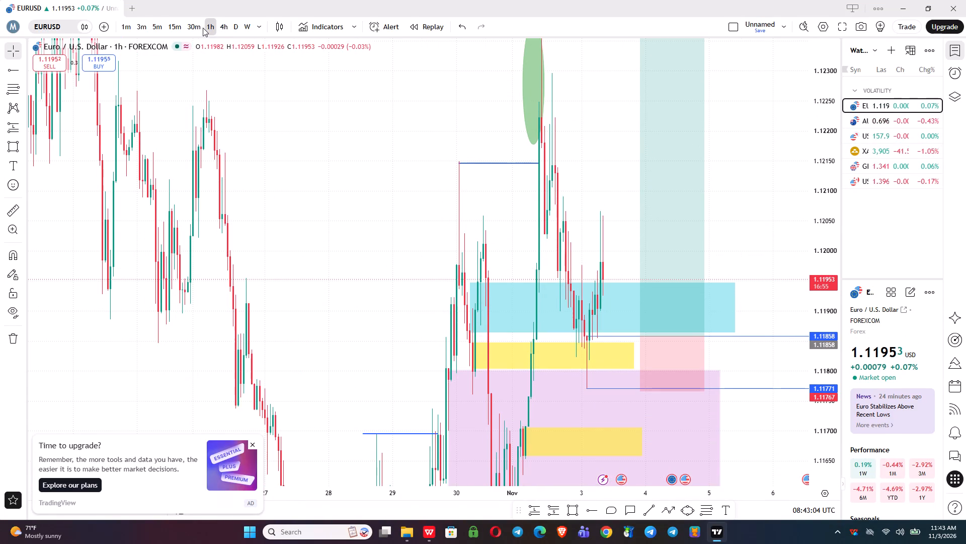
pyautogui.scroll(2, 262, 130)
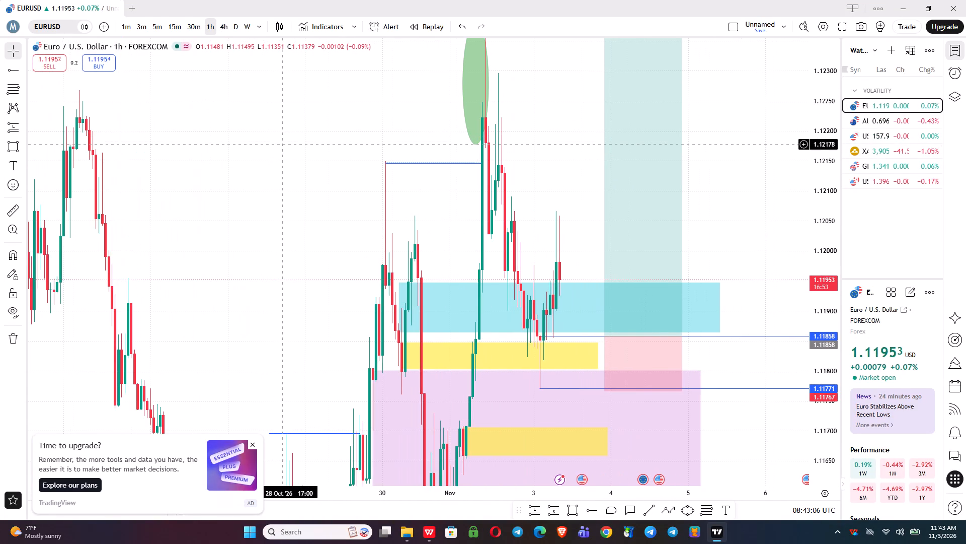
# Examine the AUDUSD price action around the marked zones on the 1-hour and 30-minute timeframes.
pyautogui.click(861, 122)
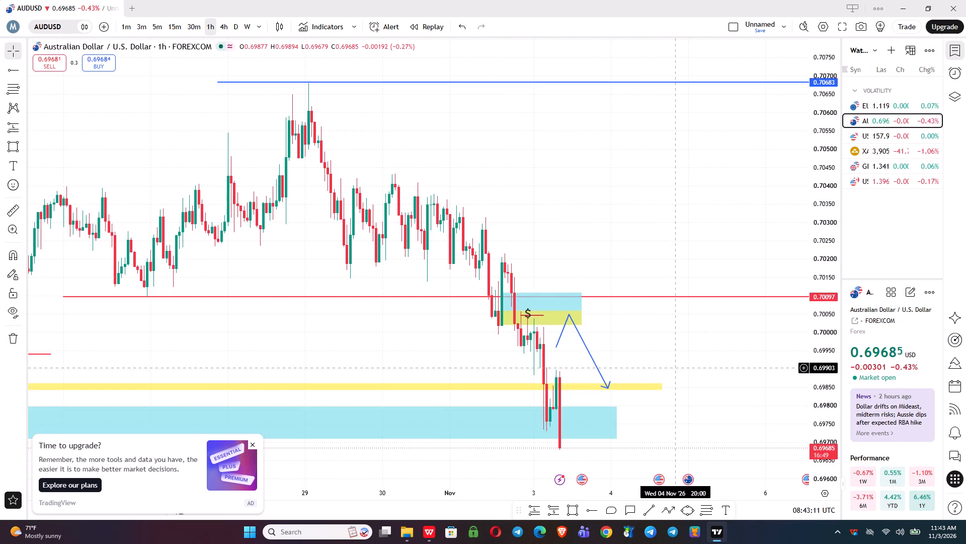
pyautogui.moveTo(682, 346); pyautogui.dragTo(682, 273)
pyautogui.scroll(-1, 667, 275)
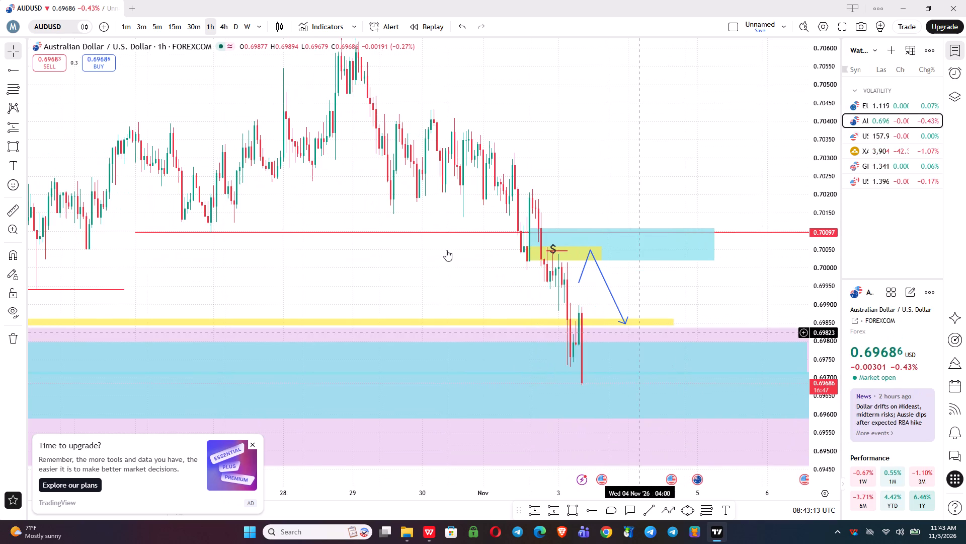
pyautogui.click(225, 30)
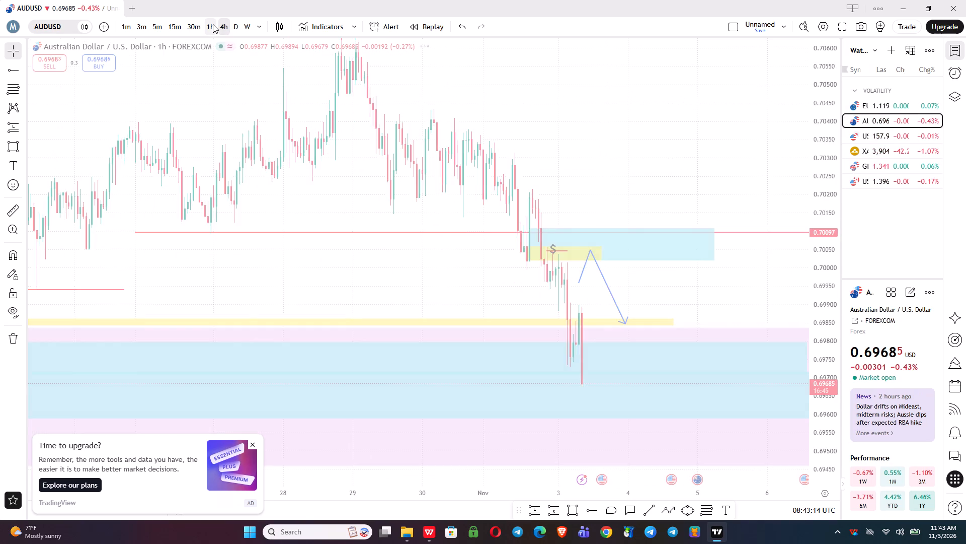
pyautogui.click(213, 24)
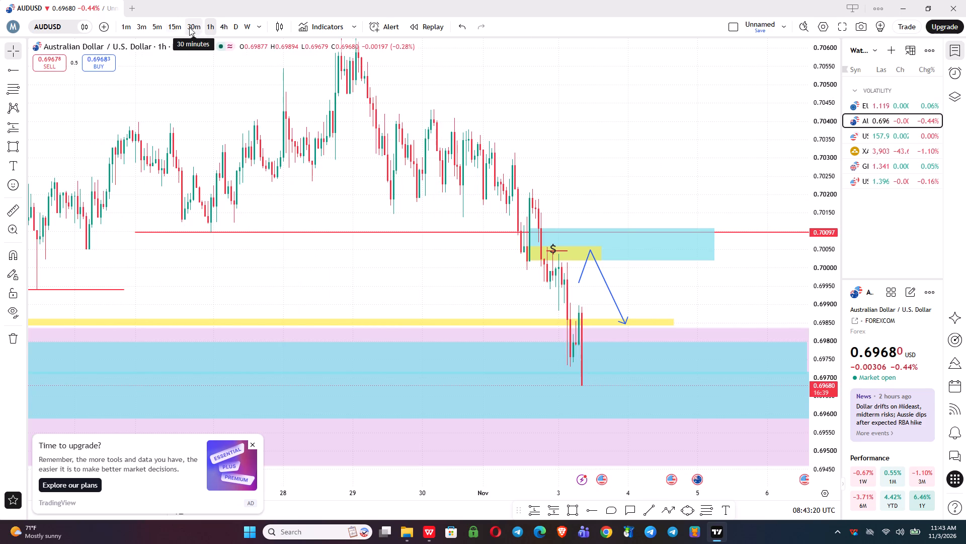
pyautogui.click(190, 27)
pyautogui.scroll(-3, 222, 61)
pyautogui.scroll(2, 256, 177)
pyautogui.moveTo(812, 414); pyautogui.dragTo(810, 315)
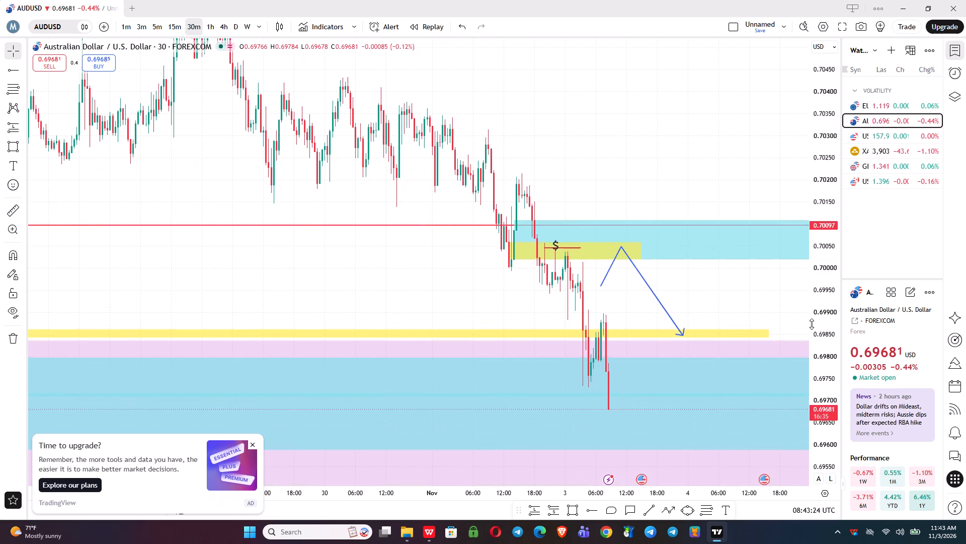
pyautogui.scroll(4, 711, 288)
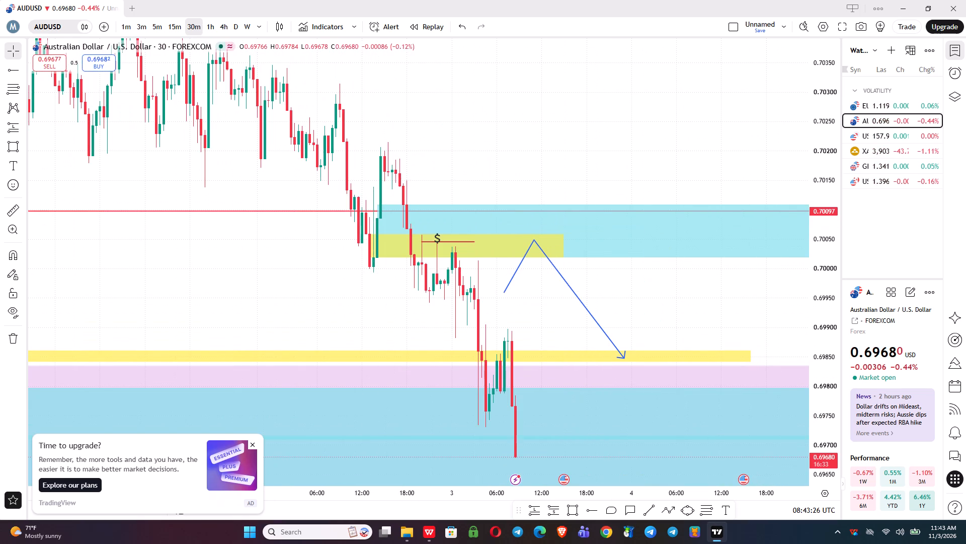
# Place a horizontal ray at 0.69876 from the 07:15 candle of 3 November on the 15-minute AUDUSD chart.
pyautogui.click(176, 26)
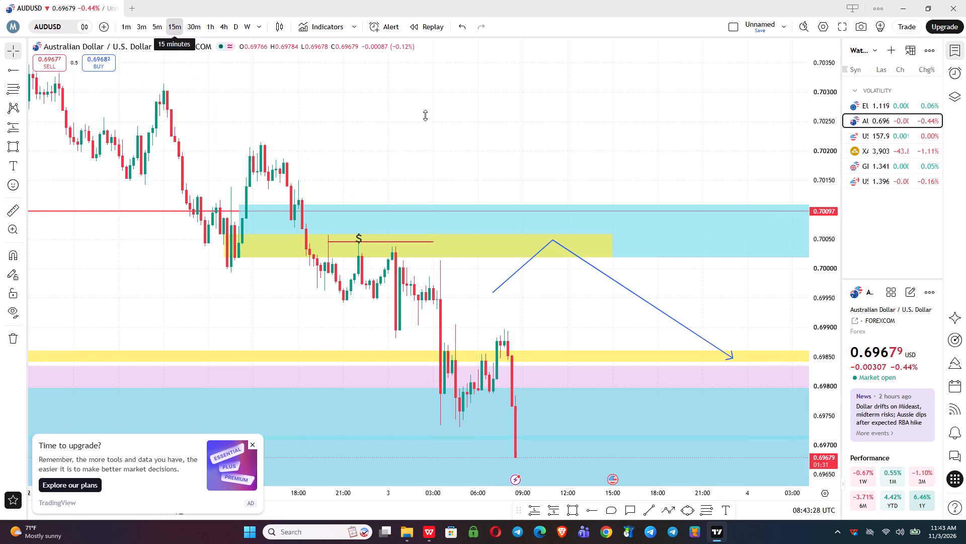
pyautogui.moveTo(826, 445); pyautogui.dragTo(792, 223)
pyautogui.moveTo(586, 408); pyautogui.dragTo(578, 277)
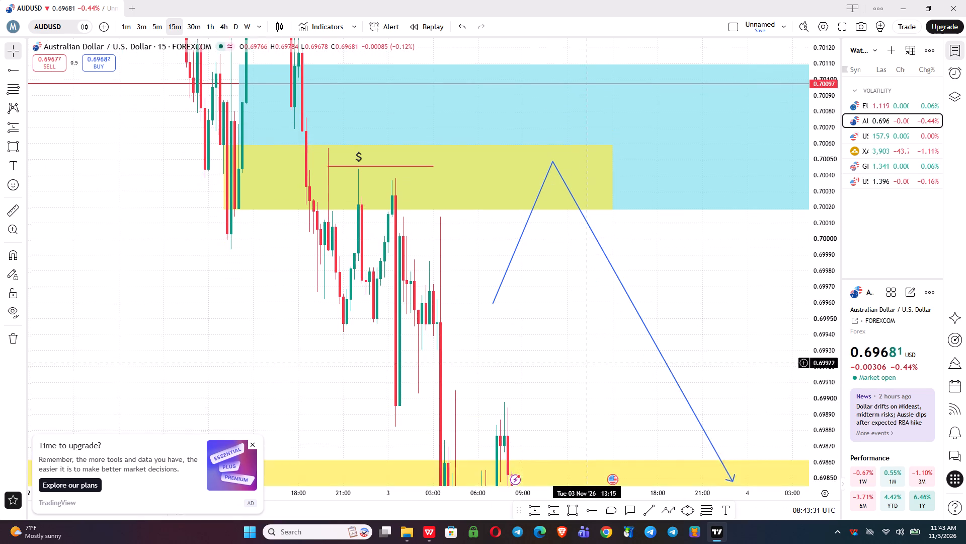
pyautogui.moveTo(578, 277); pyautogui.dragTo(569, 240)
pyautogui.click(590, 509)
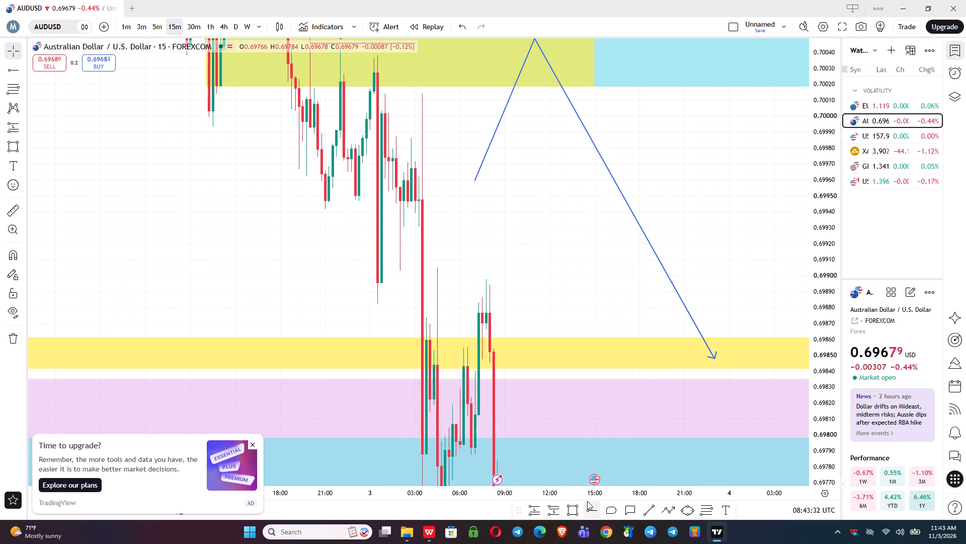
pyautogui.click(480, 313)
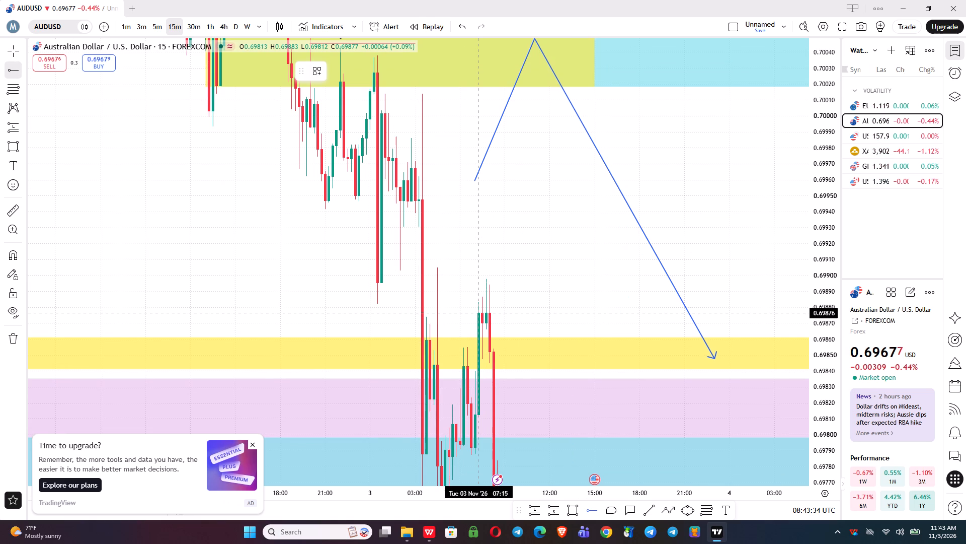
# Compare the AUDUSD price action around the 0.69876 ray on the 5-minute and 15-minute timeframes.
pyautogui.click(156, 28)
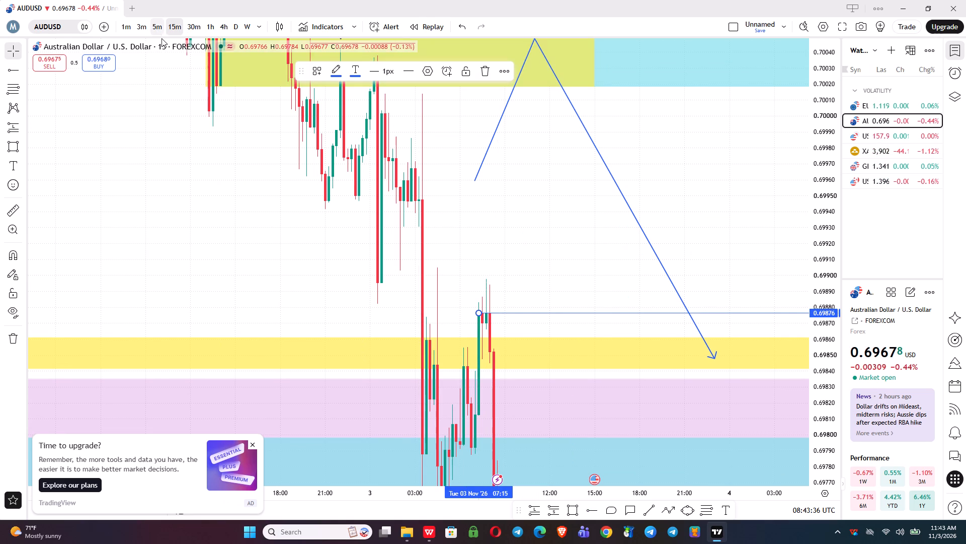
pyautogui.click(514, 244)
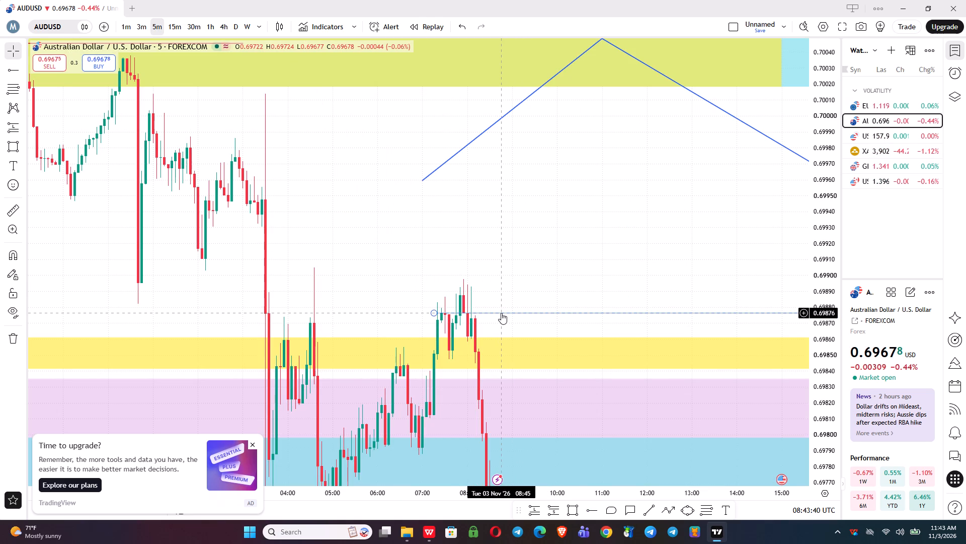
pyautogui.click(501, 313)
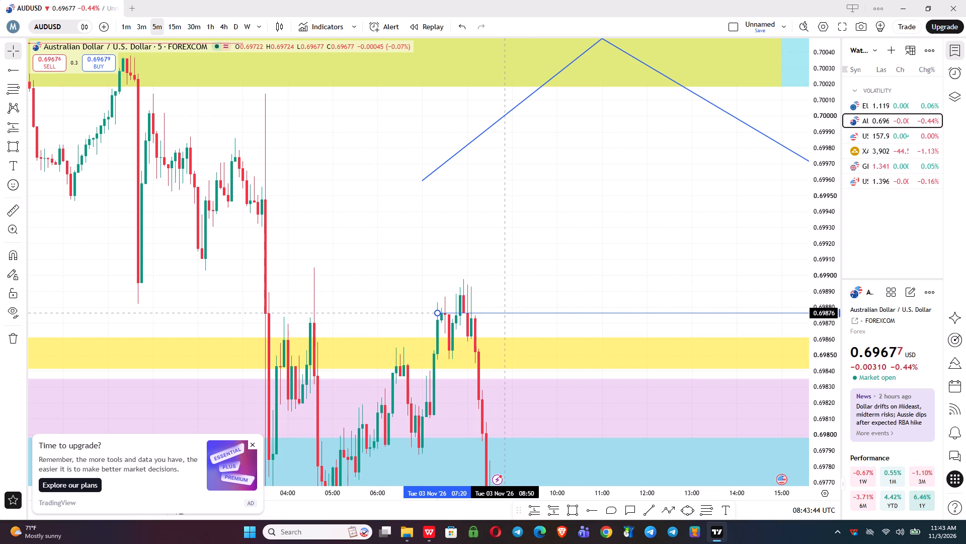
pyautogui.click(520, 289)
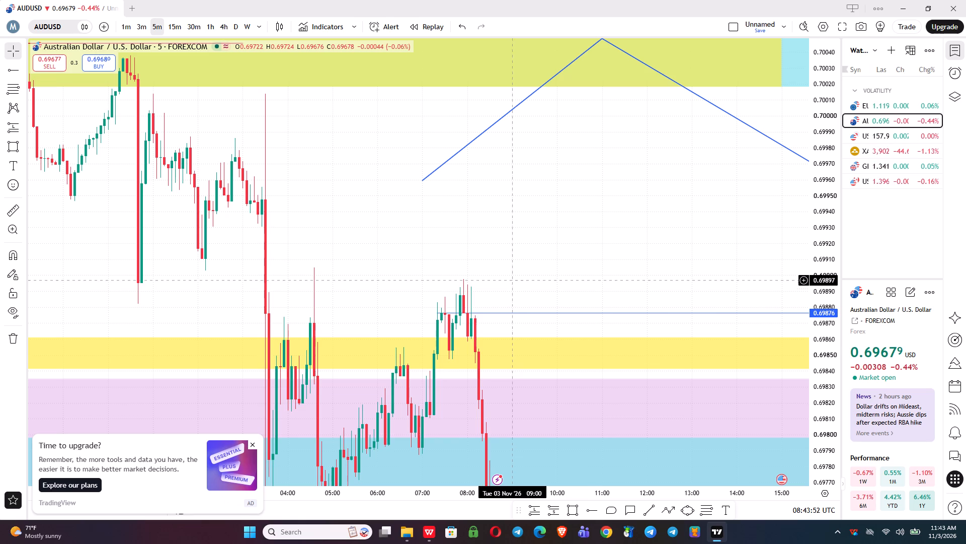
pyautogui.click(172, 32)
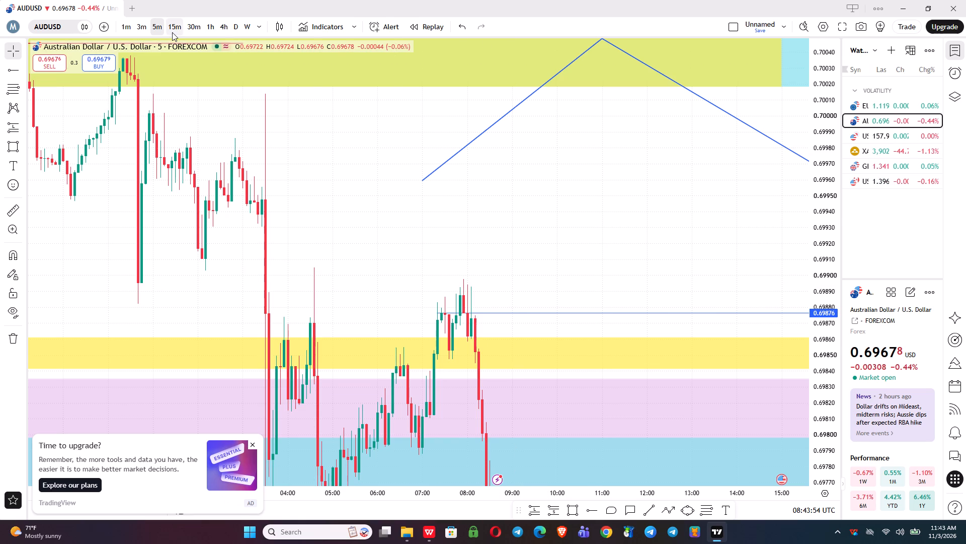
pyautogui.scroll(2, 223, 132)
pyautogui.scroll(-1, 223, 132)
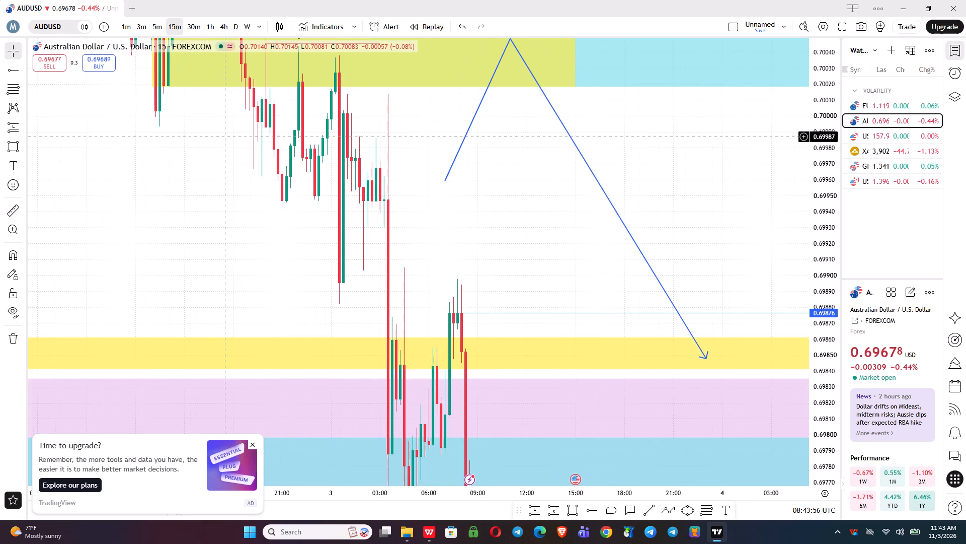
pyautogui.click(159, 26)
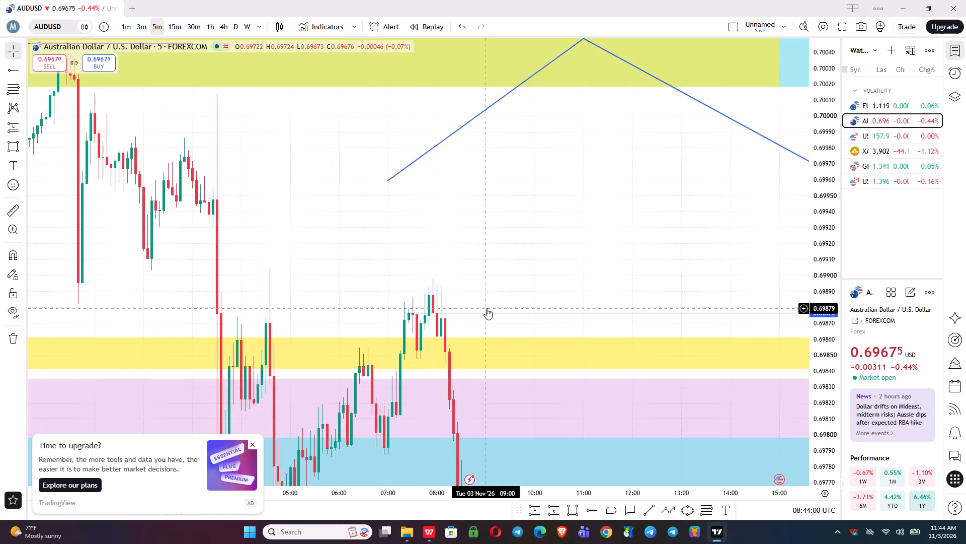
pyautogui.click(173, 21)
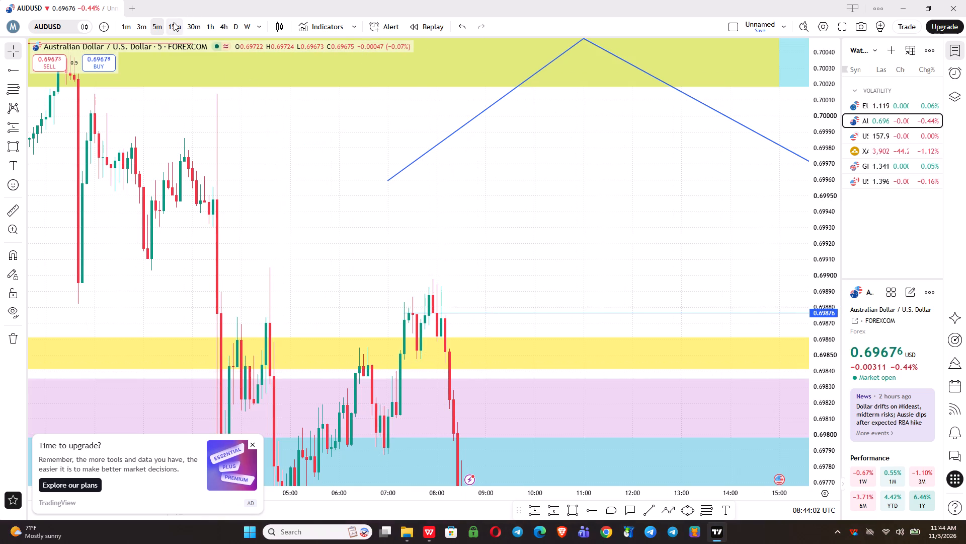
pyautogui.moveTo(817, 142); pyautogui.dragTo(813, 308)
pyautogui.moveTo(548, 265); pyautogui.dragTo(523, 265)
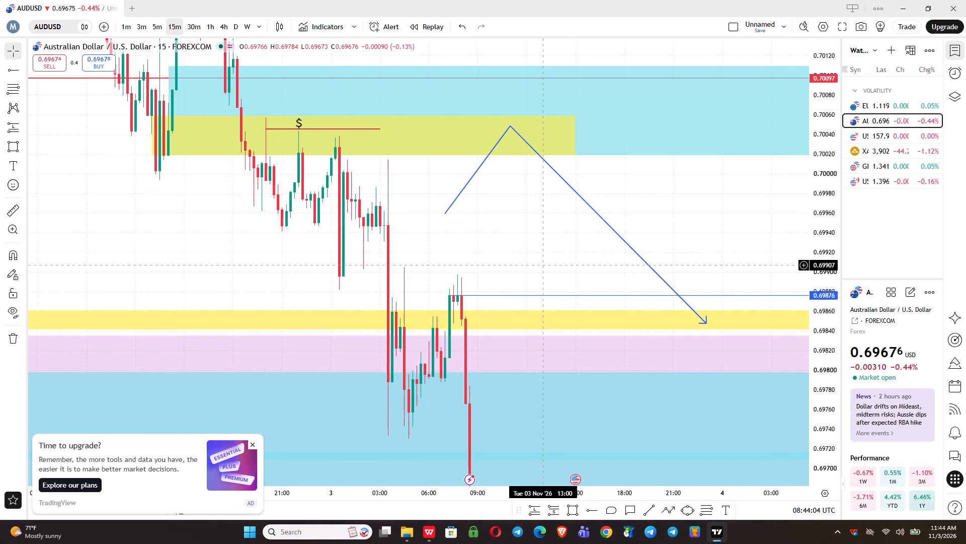
pyautogui.moveTo(523, 265); pyautogui.dragTo(520, 261)
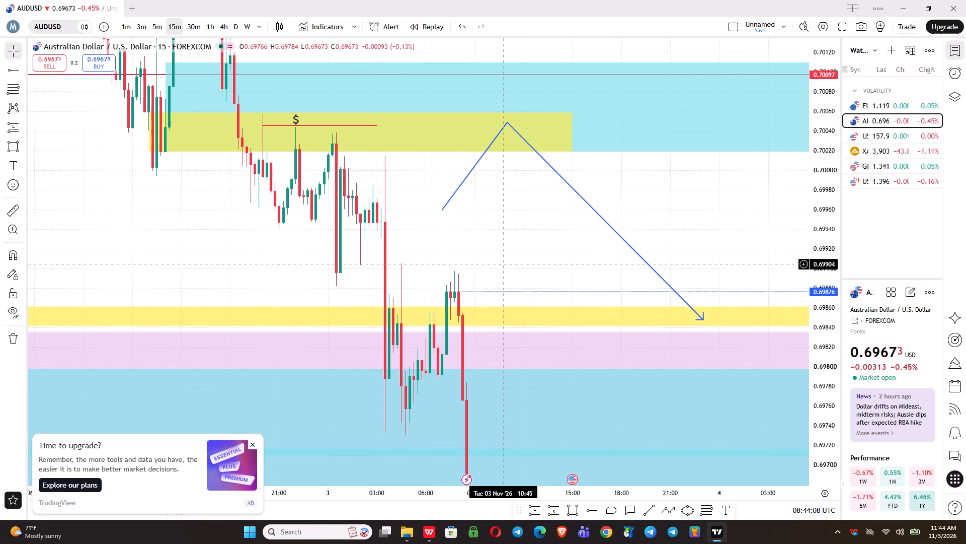
pyautogui.click(498, 291)
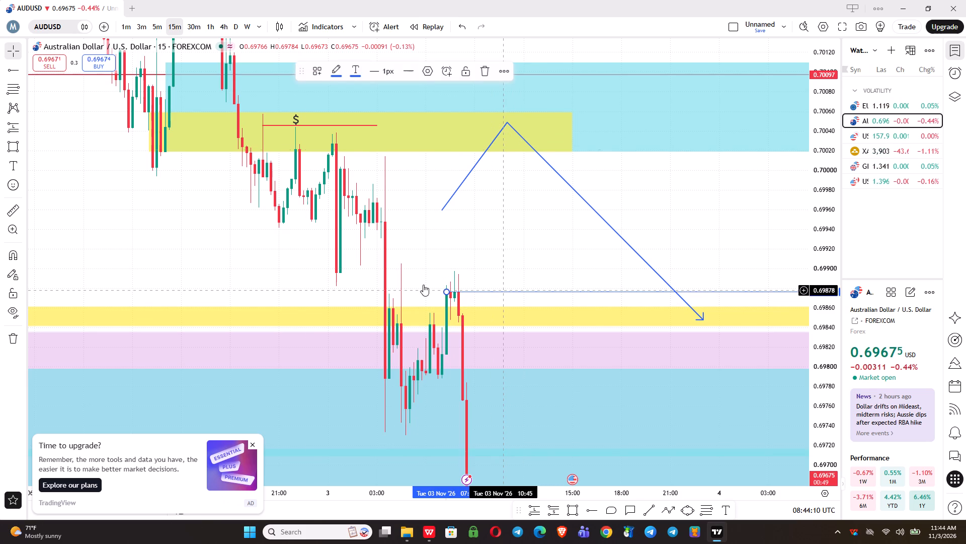
pyautogui.click(157, 31)
pyautogui.scroll(-4, 207, 100)
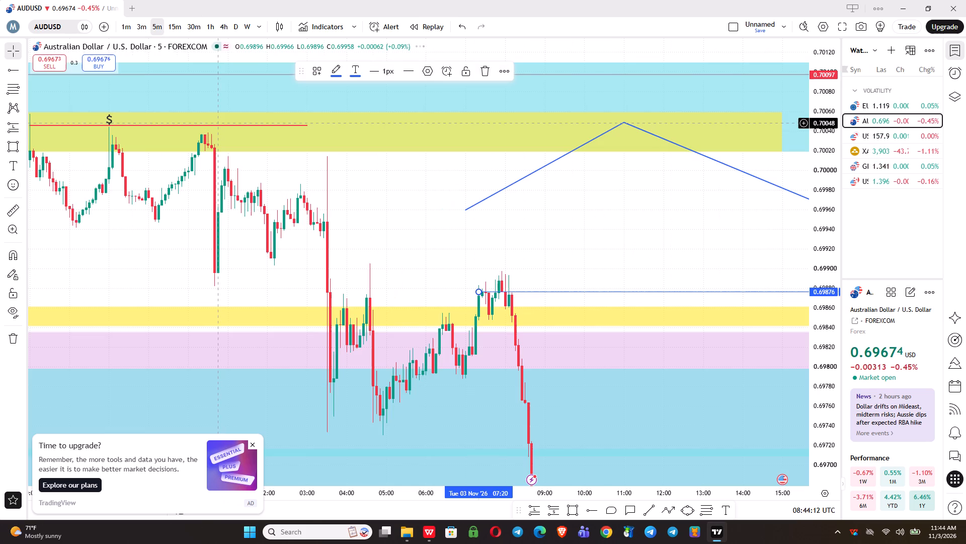
pyautogui.click(385, 219)
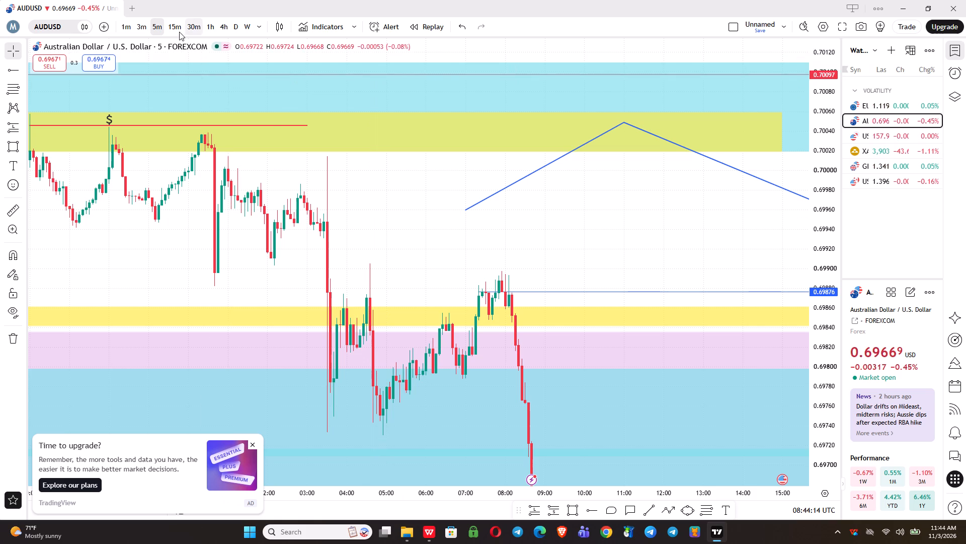
pyautogui.click(177, 28)
pyautogui.moveTo(572, 256); pyautogui.dragTo(426, 238)
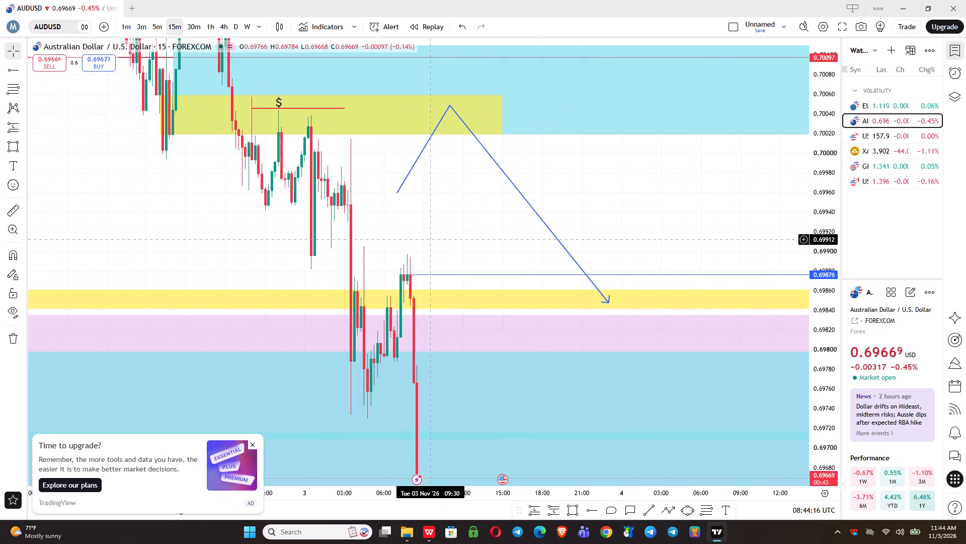
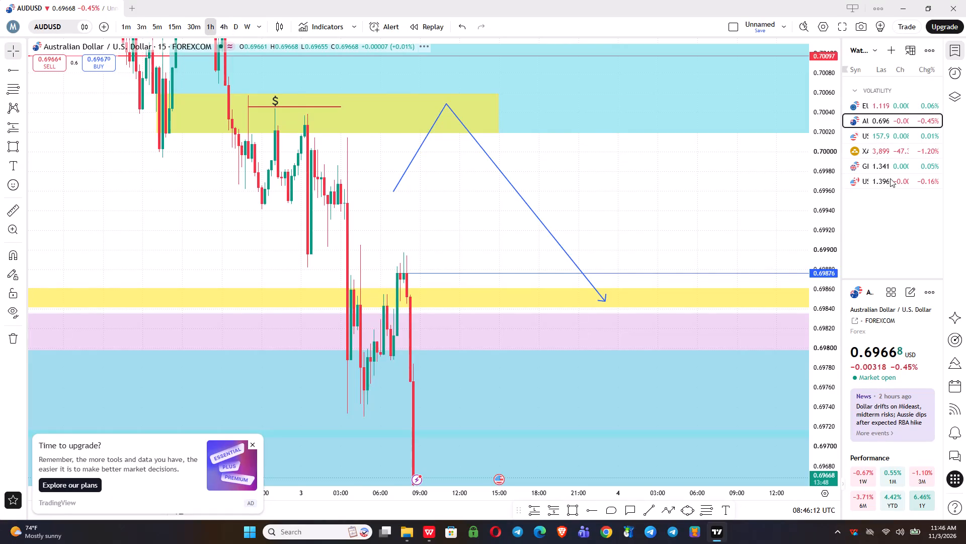
# Examine the AUDUSD decline through the marked zones below the 0.69876 ray on the 1-hour, 15-minute and 5-minute timeframes.
pyautogui.moveTo(825, 86); pyautogui.dragTo(803, 278)
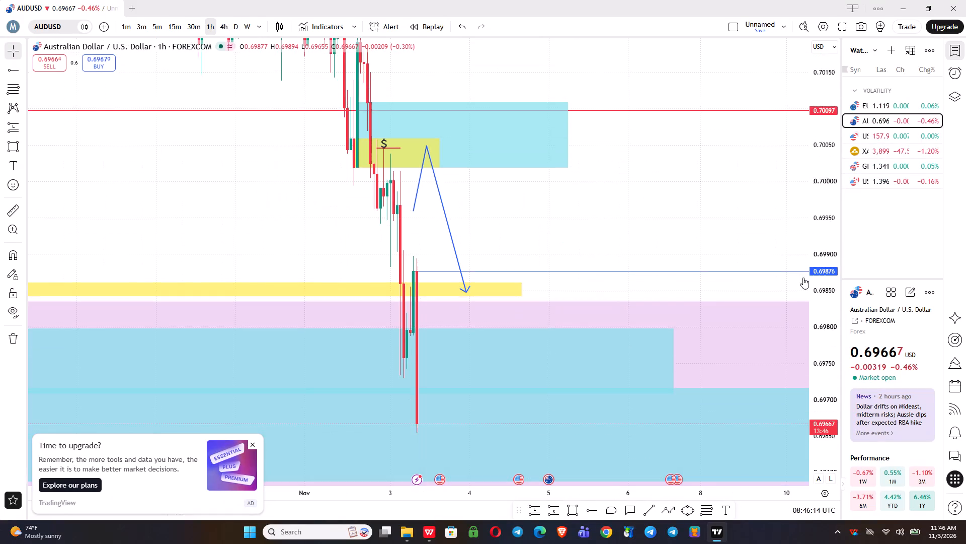
pyautogui.moveTo(803, 278); pyautogui.dragTo(793, 318)
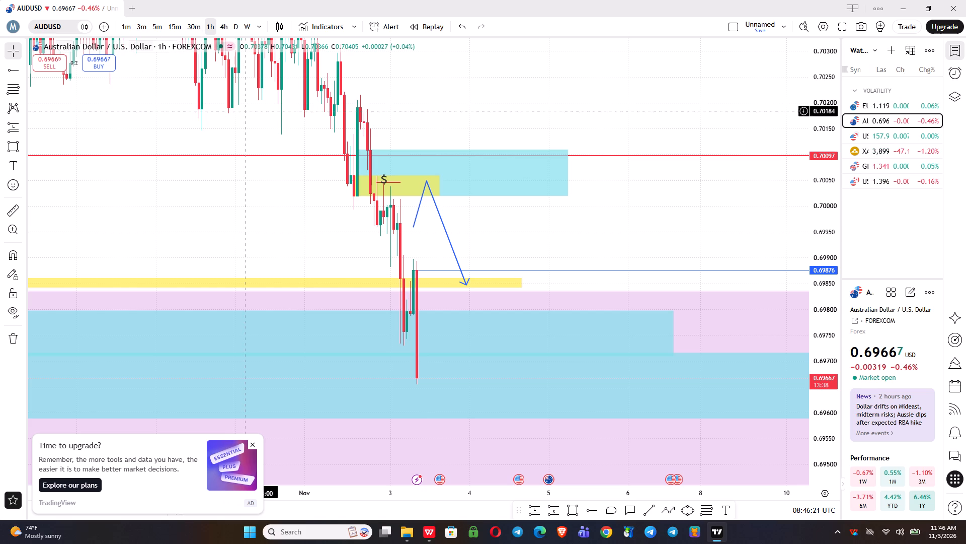
pyautogui.click(191, 24)
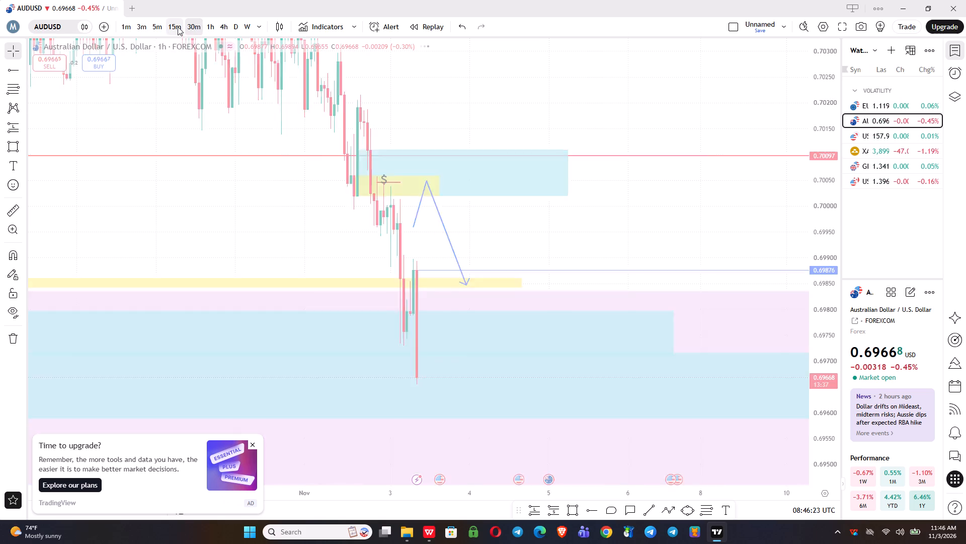
pyautogui.click(178, 26)
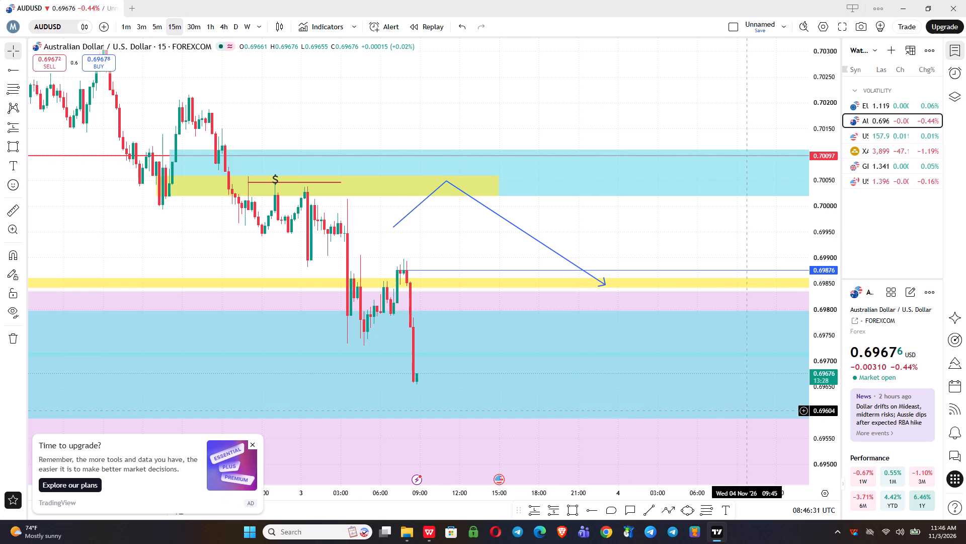
pyautogui.moveTo(818, 434); pyautogui.dragTo(755, 239)
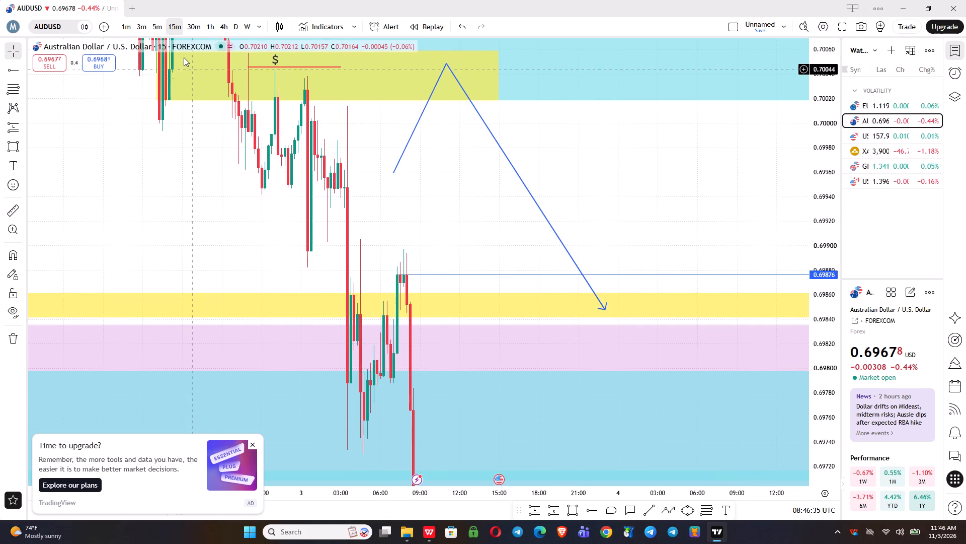
pyautogui.click(155, 27)
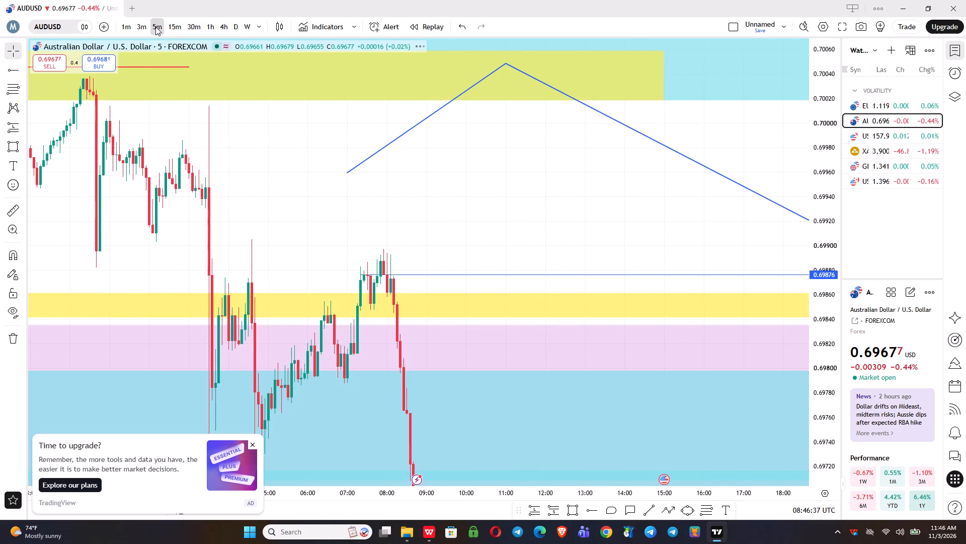
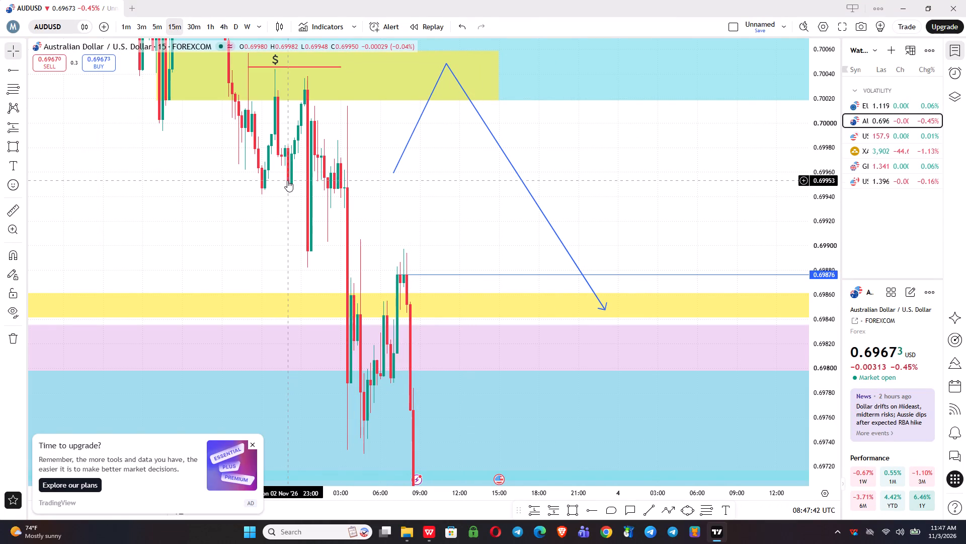
# Place a horizontal ray at 0.69897 on the AUDUSD 15-minute swing high, just above the 0.69876 ray.
pyautogui.click(590, 509)
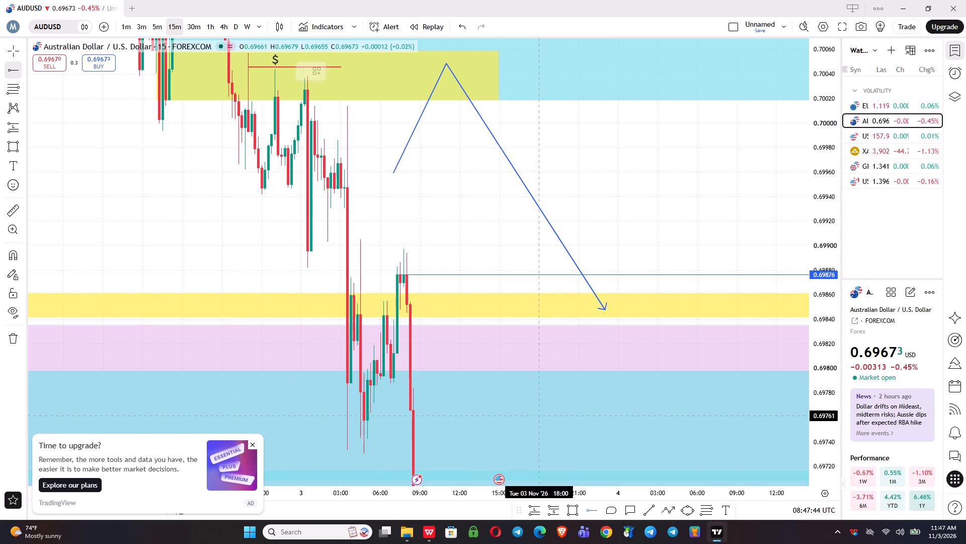
pyautogui.click(403, 249)
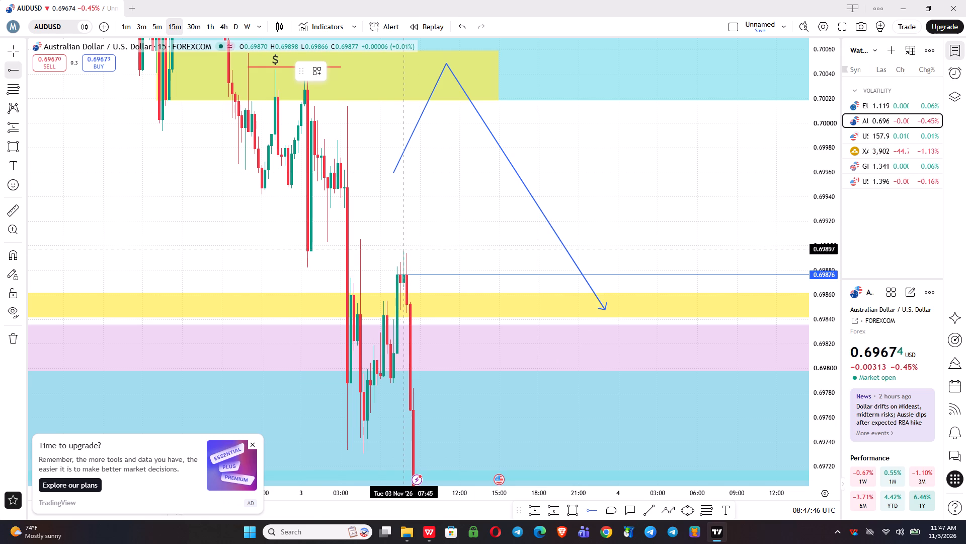
pyautogui.click(460, 252)
pyautogui.moveTo(439, 274); pyautogui.dragTo(442, 274)
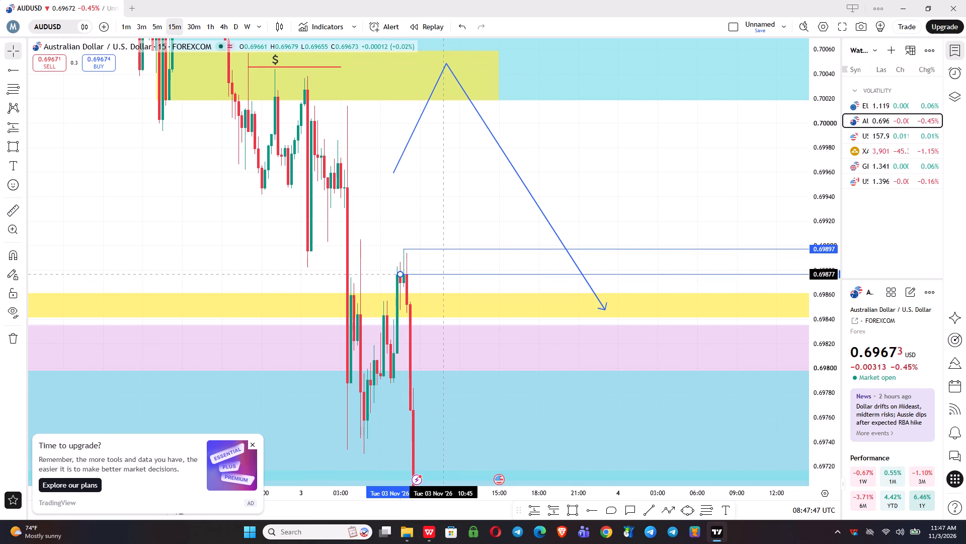
pyautogui.moveTo(442, 274); pyautogui.dragTo(447, 275)
pyautogui.click(449, 267)
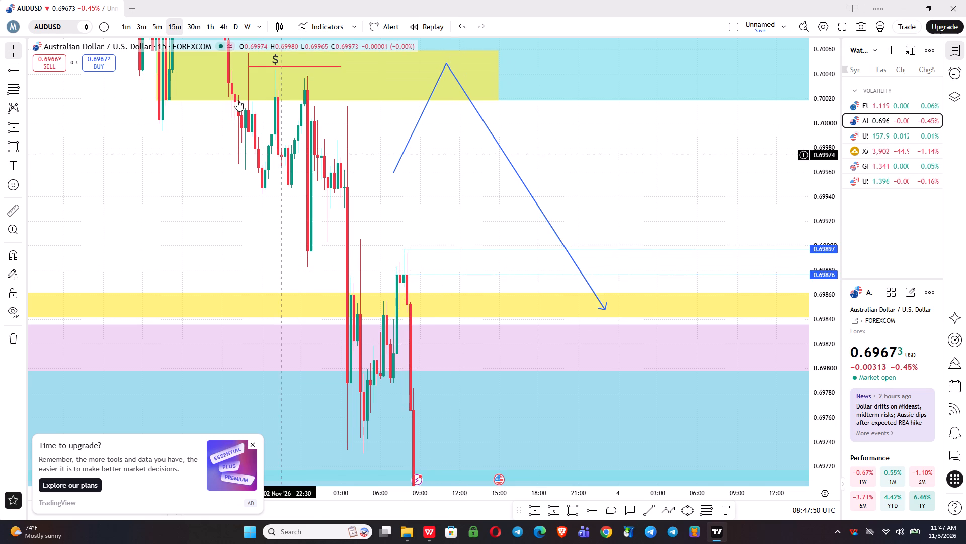
# Switch AUDUSD to the 3-minute timeframe and examine the price action leading into the 0.69897 and 0.69876 rays.
pyautogui.click(152, 28)
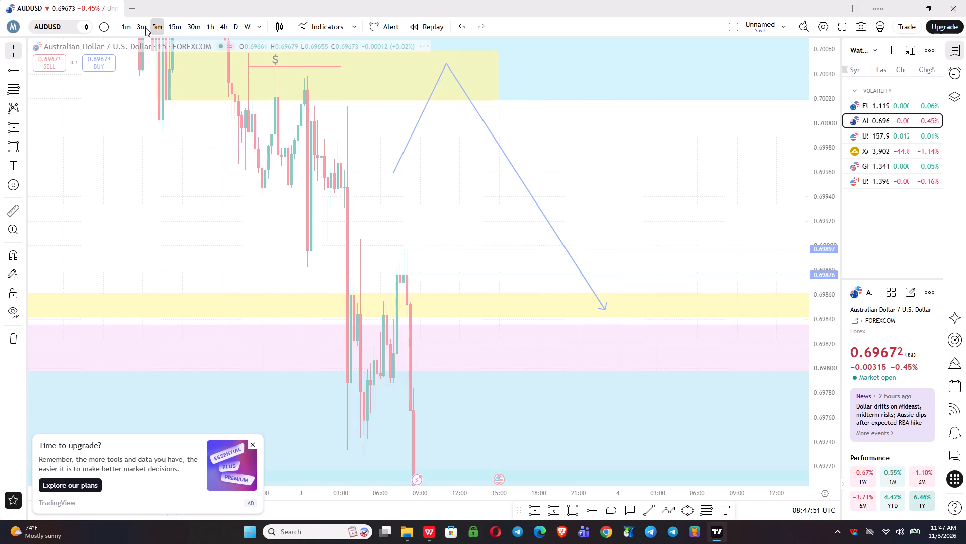
pyautogui.click(145, 27)
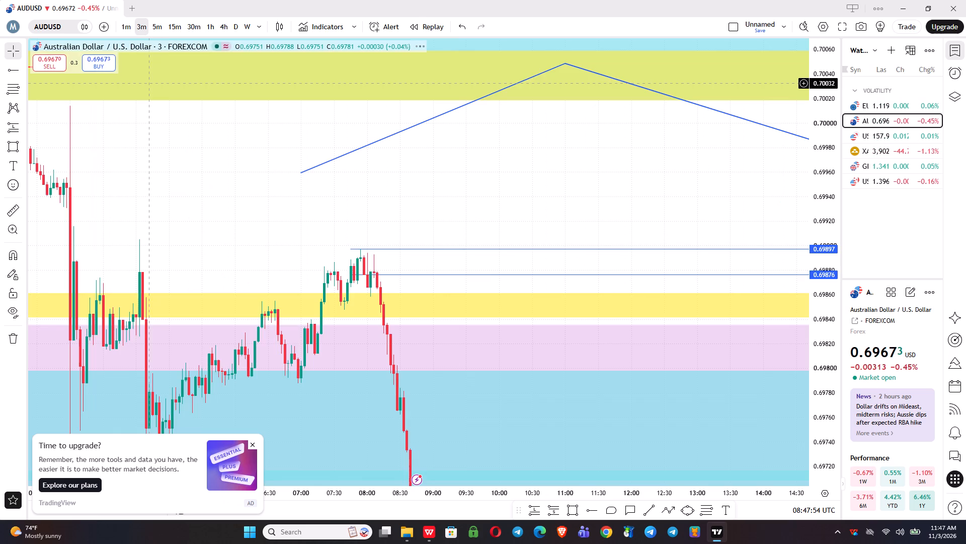
pyautogui.scroll(-4, 151, 93)
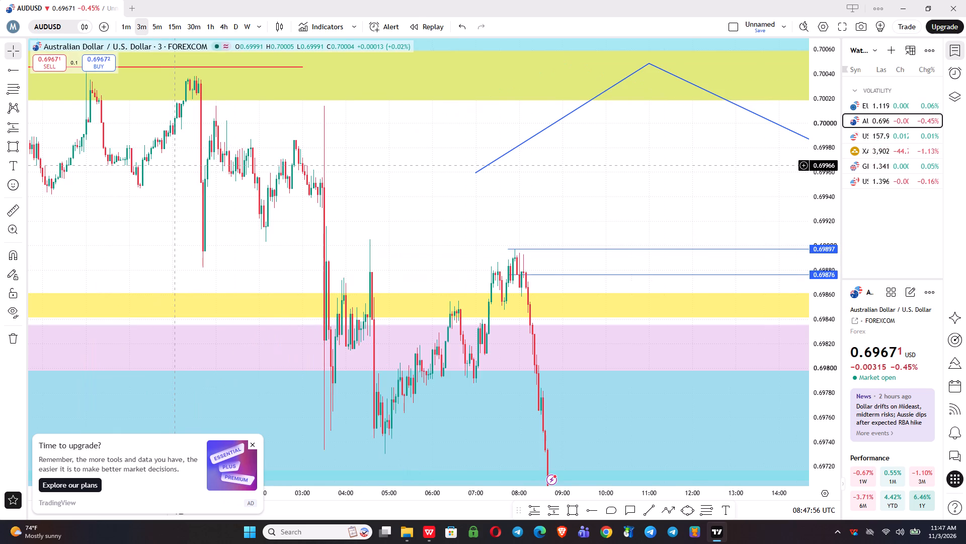
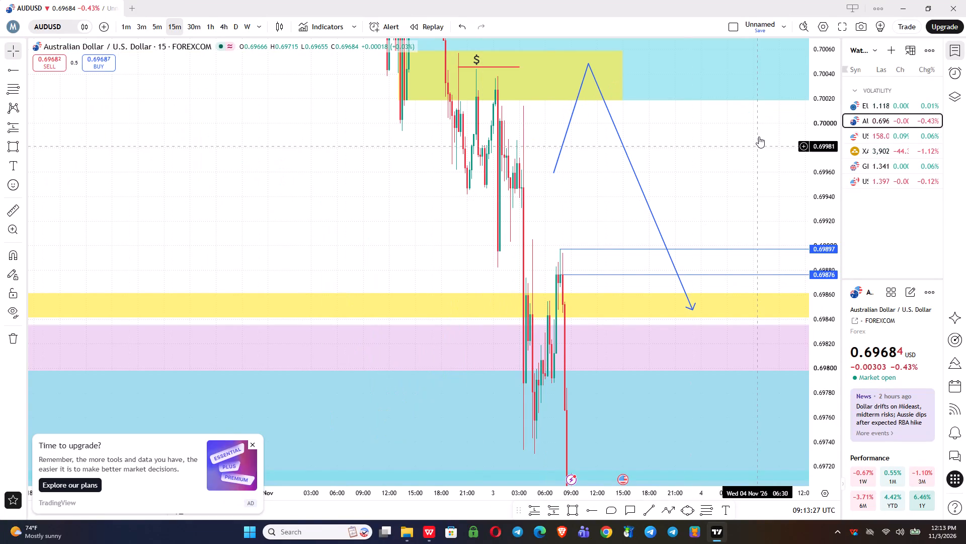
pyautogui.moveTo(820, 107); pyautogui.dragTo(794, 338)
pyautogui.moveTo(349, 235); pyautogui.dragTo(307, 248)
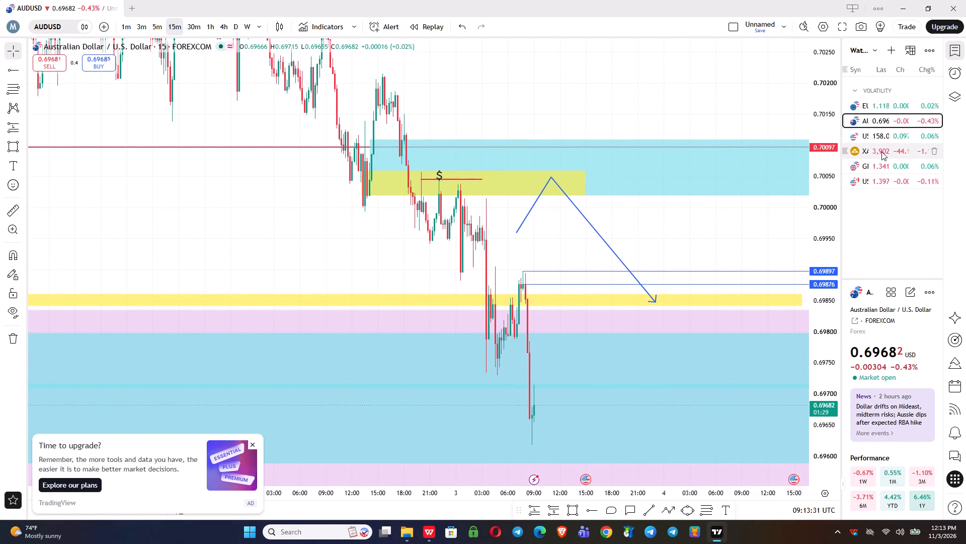
# Switch to XAUUSD and compare the recent sell-off with the marked short position on the 15-minute, 30-minute and 5-minute timeframes.
pyautogui.click(881, 152)
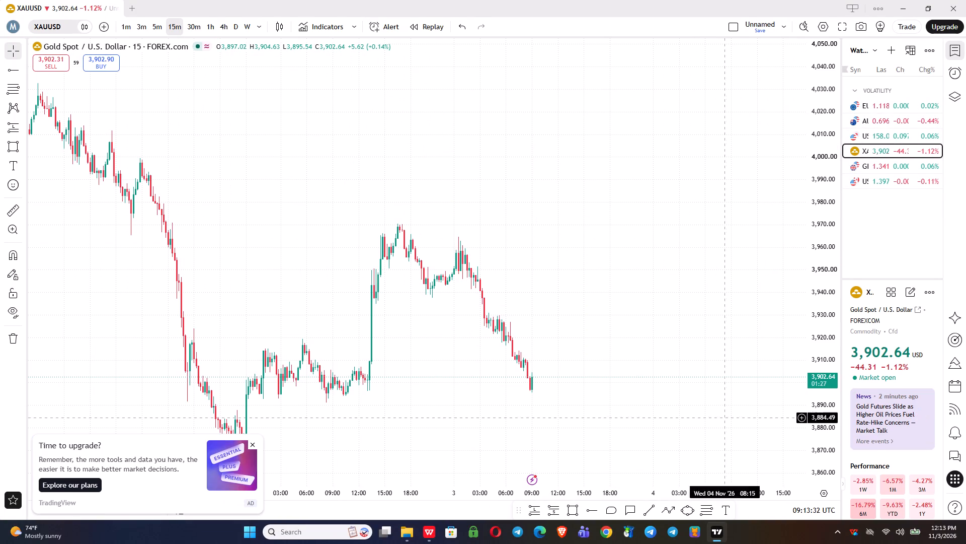
pyautogui.moveTo(823, 447); pyautogui.dragTo(811, 300)
pyautogui.moveTo(630, 333); pyautogui.dragTo(632, 321)
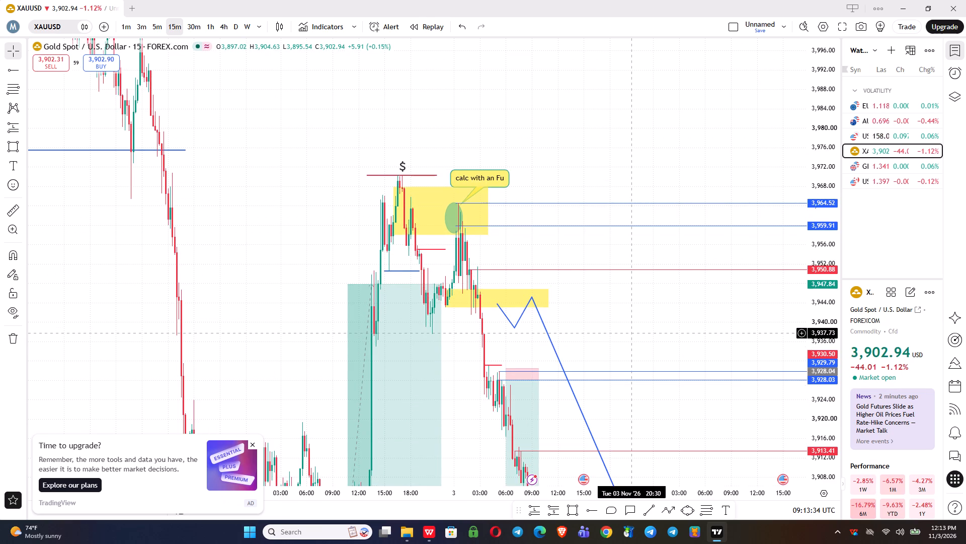
pyautogui.moveTo(632, 321); pyautogui.dragTo(712, 196)
pyautogui.scroll(4, 289, 105)
pyautogui.click(195, 31)
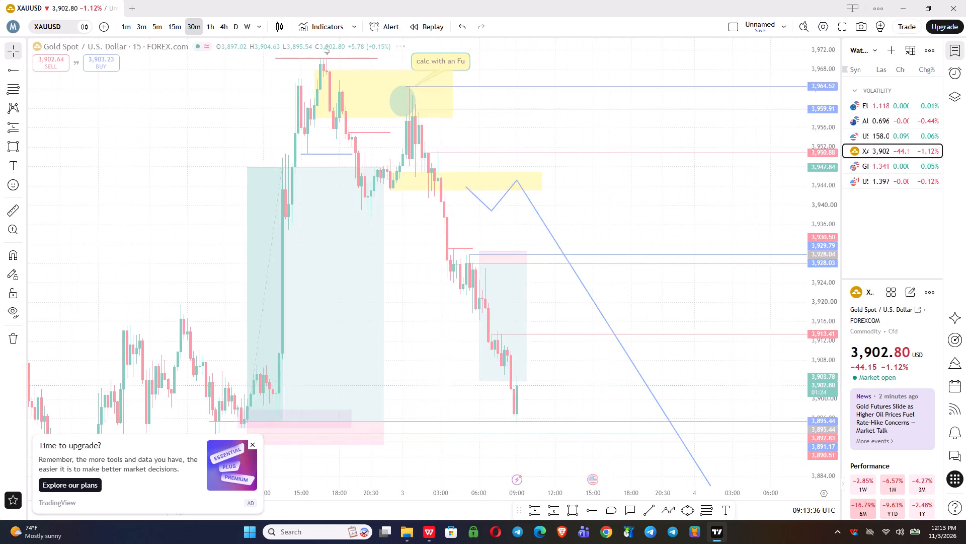
pyautogui.scroll(2, 209, 112)
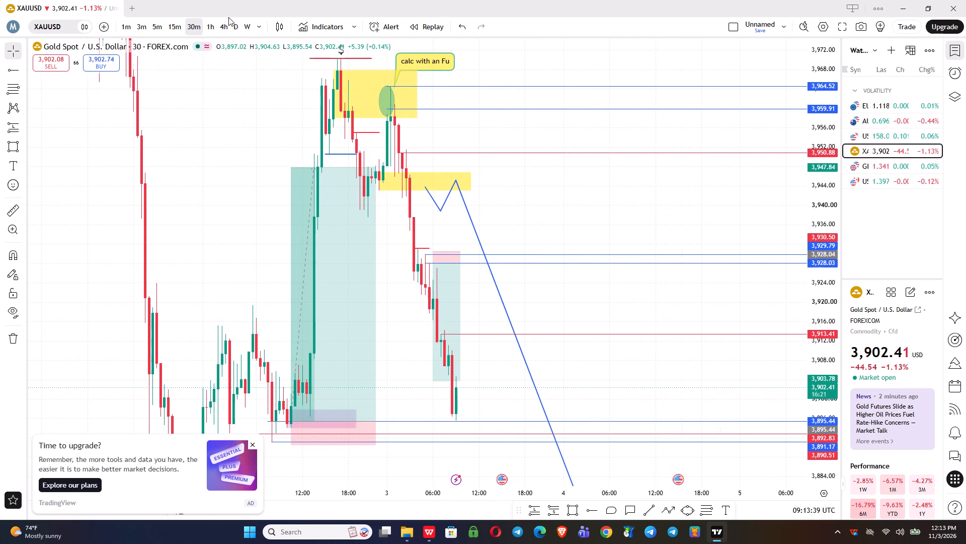
pyautogui.click(178, 23)
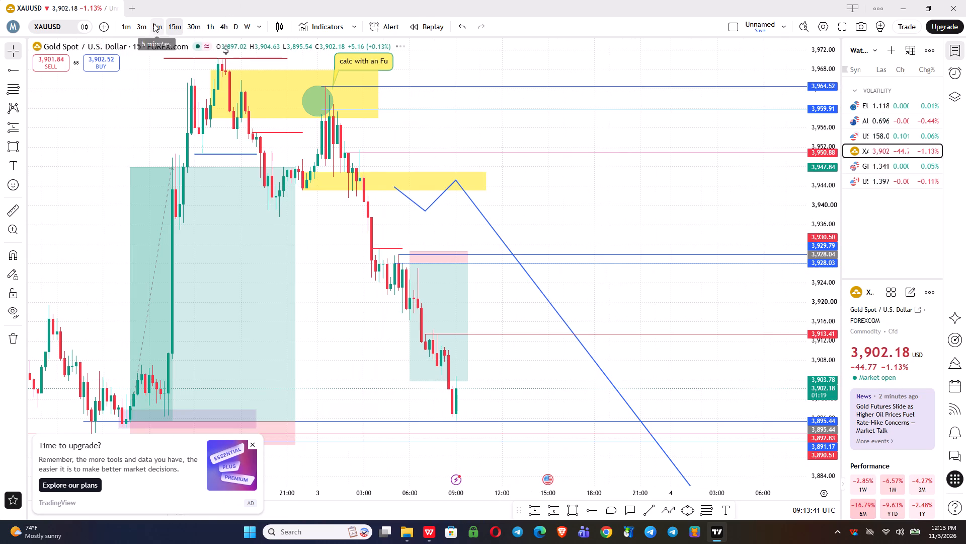
pyautogui.click(153, 23)
pyautogui.scroll(-5, 364, 255)
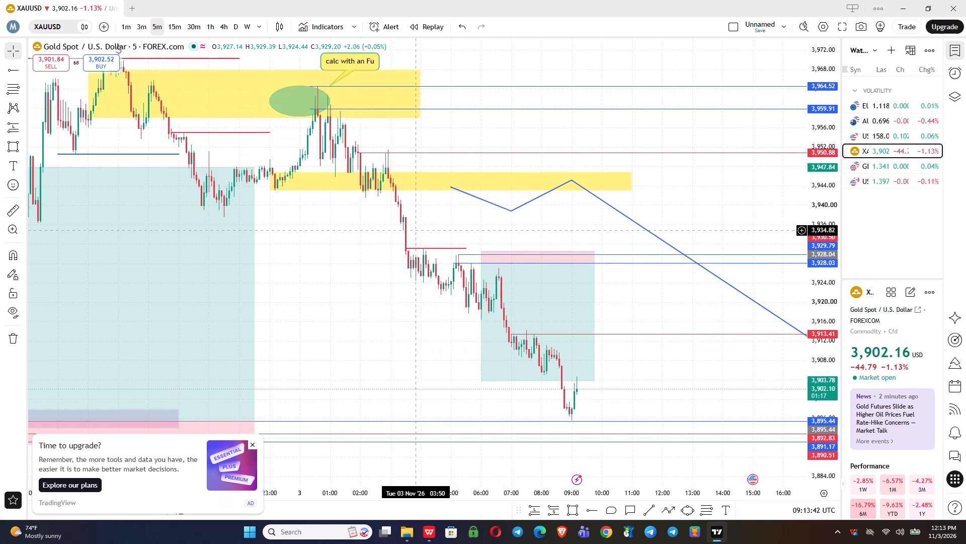
# Shift the blue ray at the short position's entry on the XAUUSD 5-minute chart to 3,928.01.
pyautogui.moveTo(826, 401); pyautogui.dragTo(736, 31)
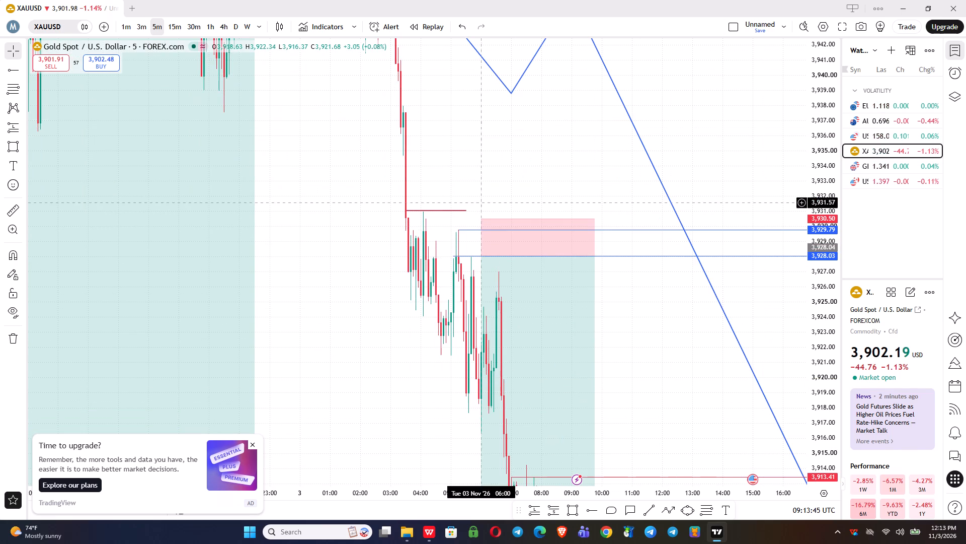
pyautogui.click(633, 257)
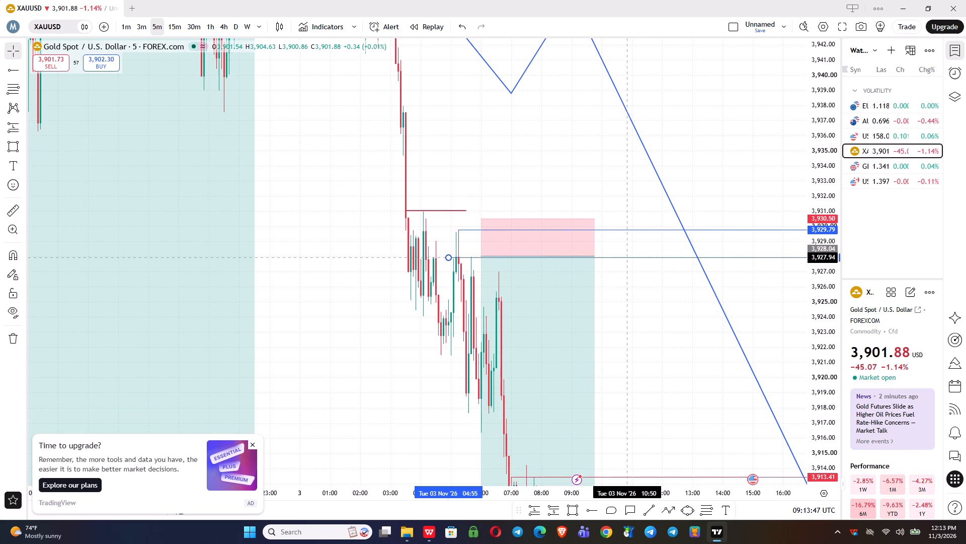
pyautogui.click(643, 312)
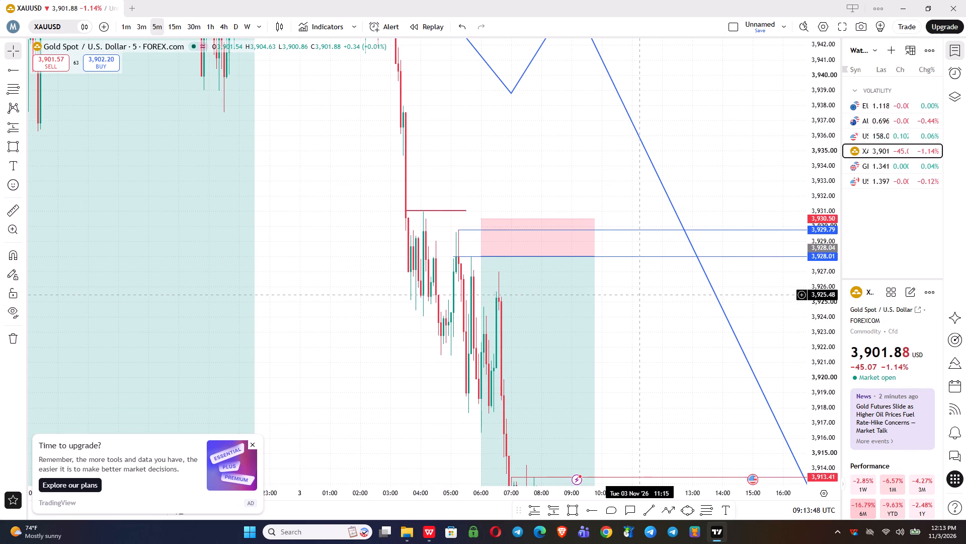
# Examine the XAUUSD drop and the rally before it on the 1-minute, 30-minute, 15-minute and 5-minute timeframes.
pyautogui.click(137, 29)
pyautogui.click(128, 23)
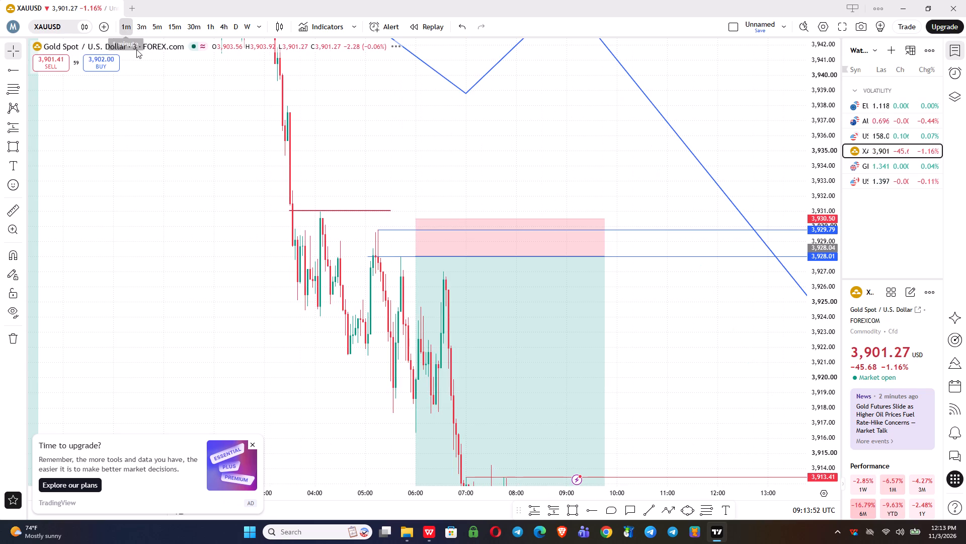
pyautogui.scroll(-5, 245, 202)
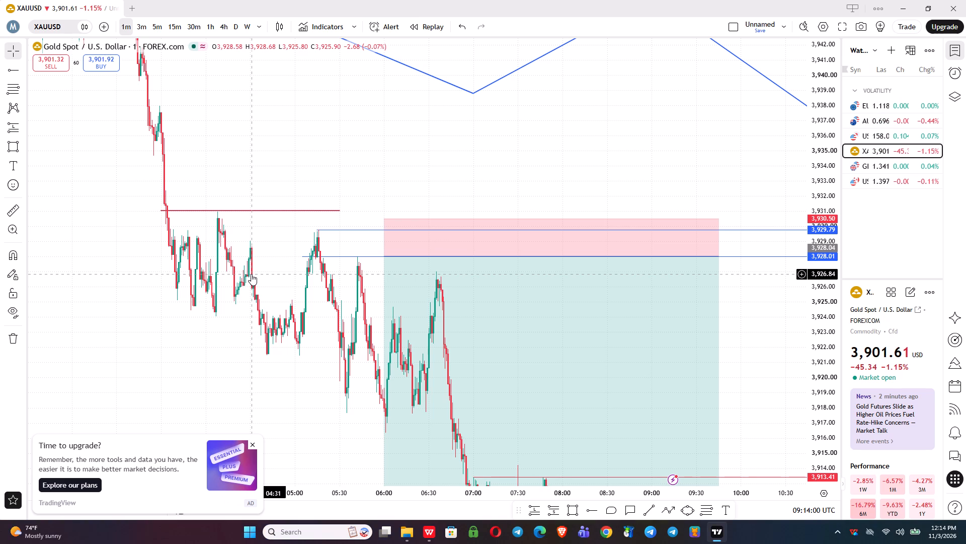
pyautogui.click(193, 24)
pyautogui.moveTo(821, 90); pyautogui.dragTo(806, 459)
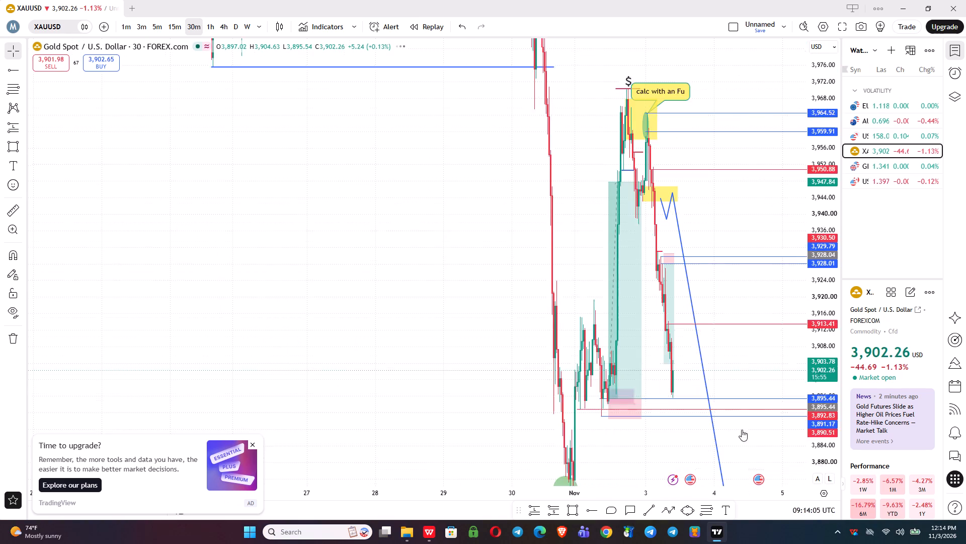
pyautogui.scroll(7, 358, 308)
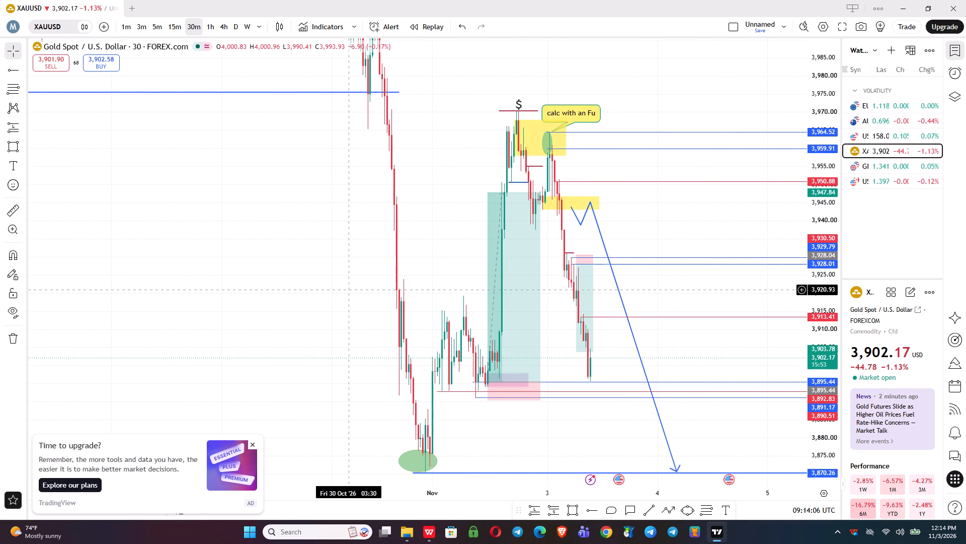
pyautogui.click(176, 22)
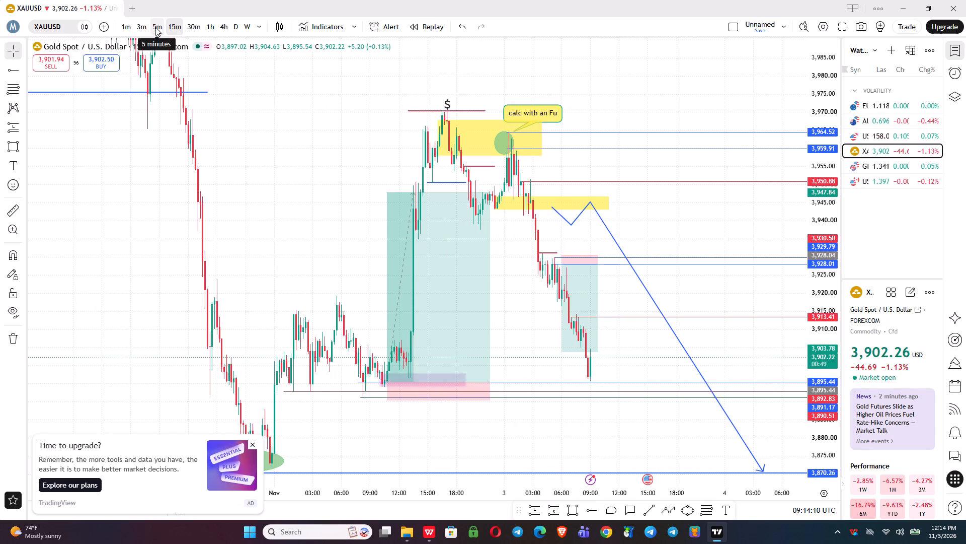
pyautogui.click(155, 27)
pyautogui.scroll(-4, 234, 165)
pyautogui.moveTo(162, 285); pyautogui.dragTo(163, 284)
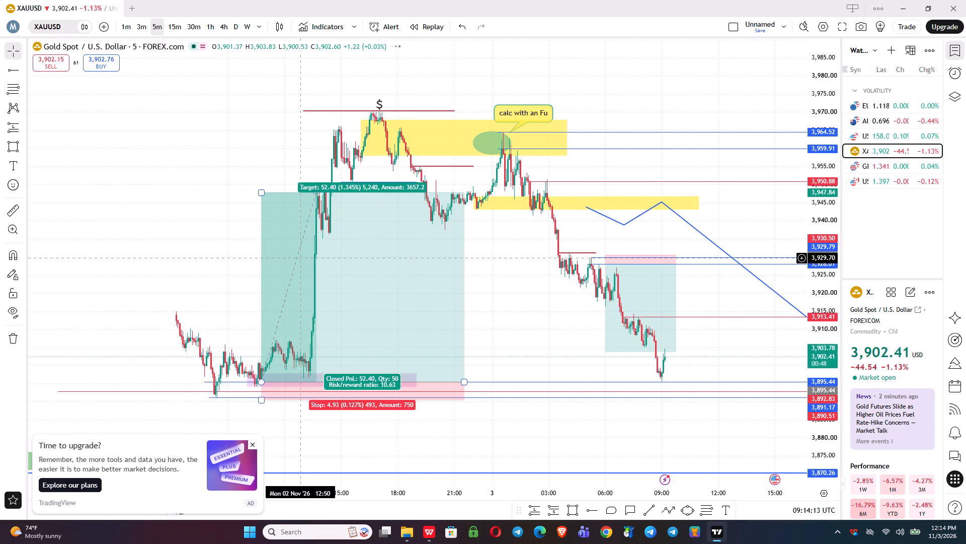
pyautogui.moveTo(163, 284); pyautogui.dragTo(419, 247)
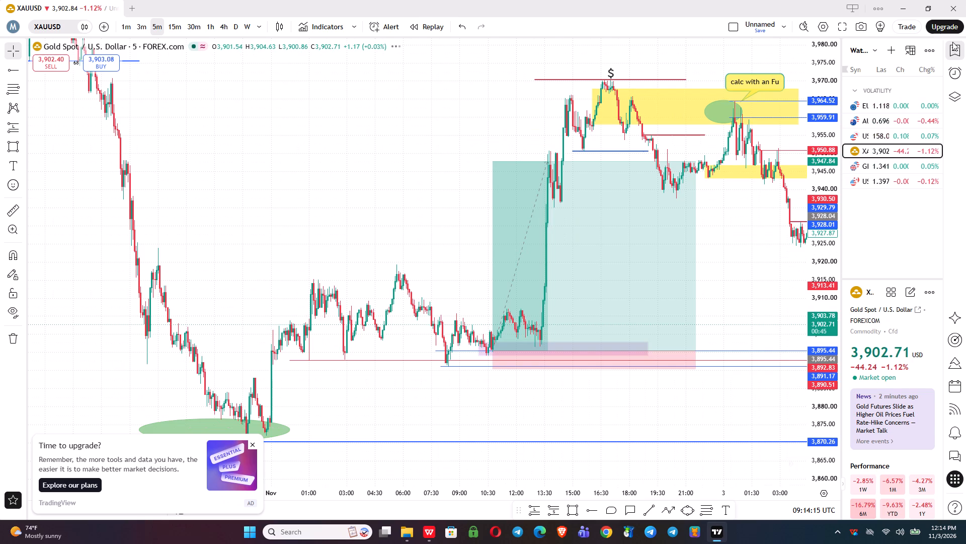
# Hide the watchlist and look at the 5-minute lows around the long position's entry and stop.
pyautogui.click(953, 46)
pyautogui.moveTo(925, 417); pyautogui.dragTo(883, 199)
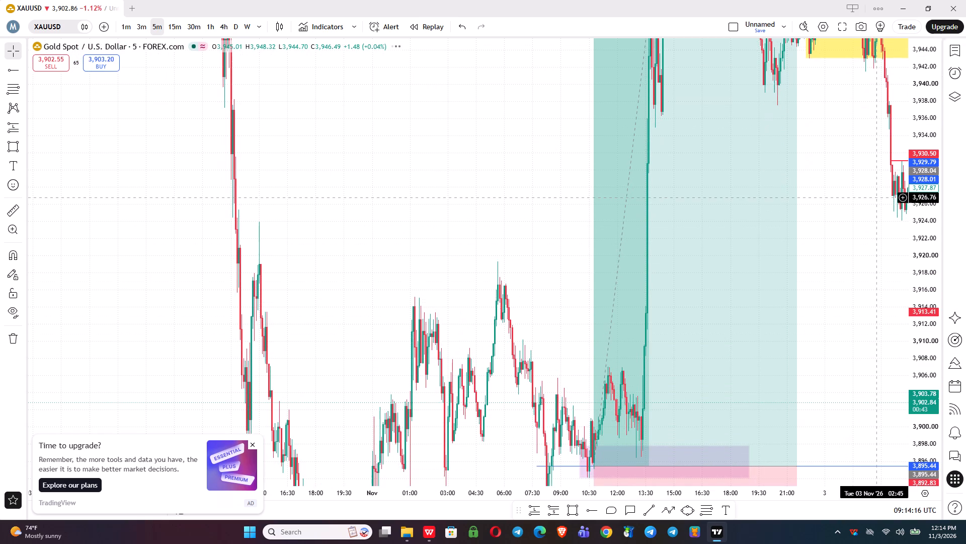
pyautogui.moveTo(456, 306); pyautogui.dragTo(396, 112)
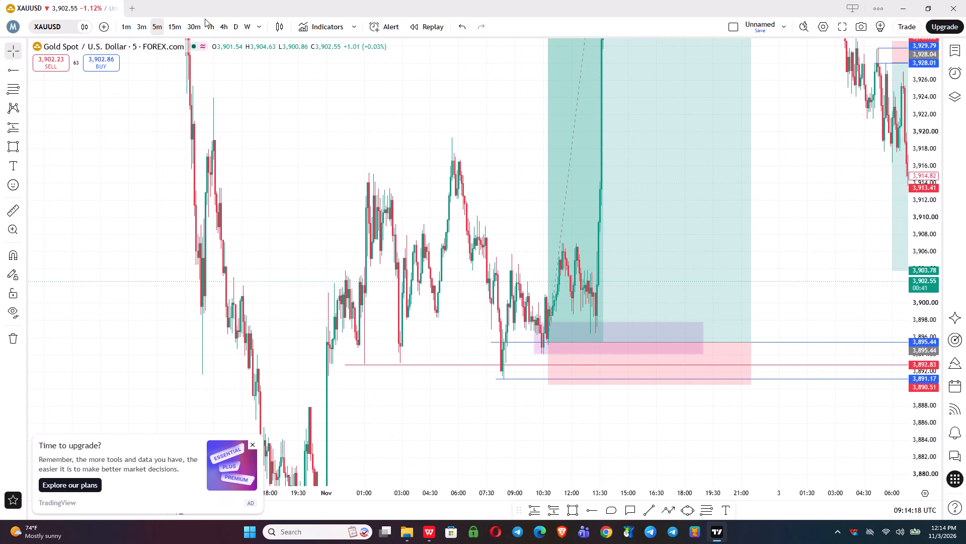
# On the XAUUSD 1-hour timeframe, shift the red ray crossing the long position's stop area to 3,892.86.
pyautogui.click(215, 29)
pyautogui.scroll(11, 576, 310)
pyautogui.moveTo(686, 297); pyautogui.dragTo(568, 289)
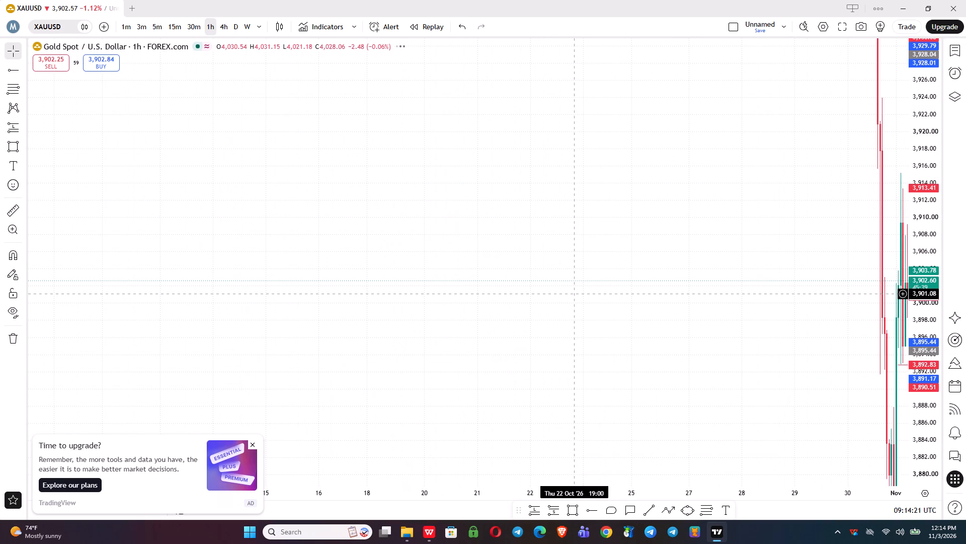
pyautogui.moveTo(568, 289); pyautogui.dragTo(336, 289)
pyautogui.scroll(4, 375, 319)
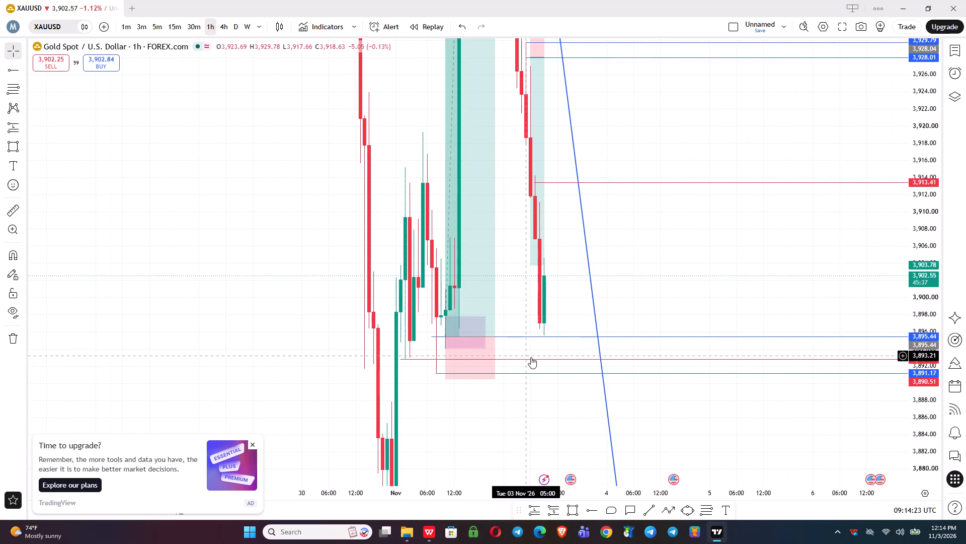
pyautogui.click(531, 359)
pyautogui.click(167, 324)
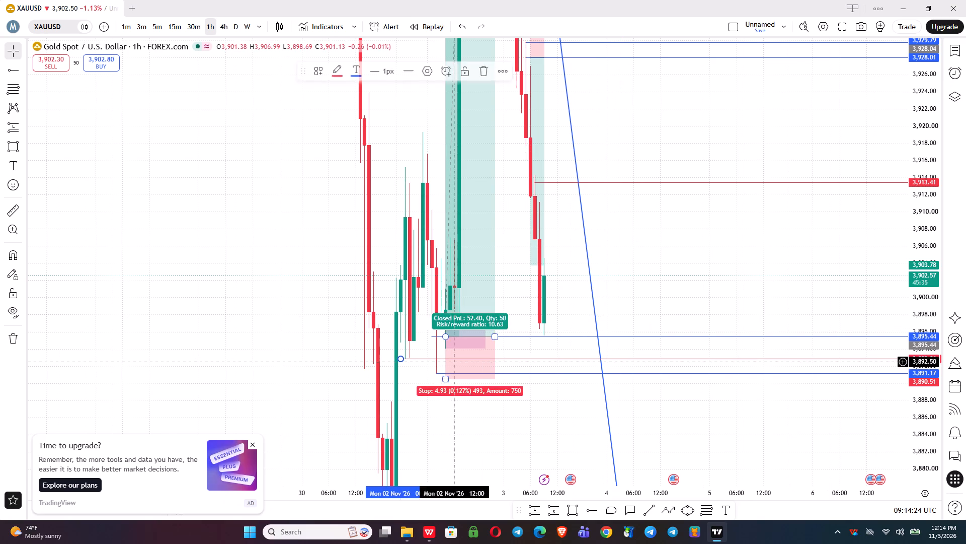
# Examine the lows around the long position's purple entry zone on the 30-minute, 15-minute and 5-minute timeframes.
pyautogui.click(201, 27)
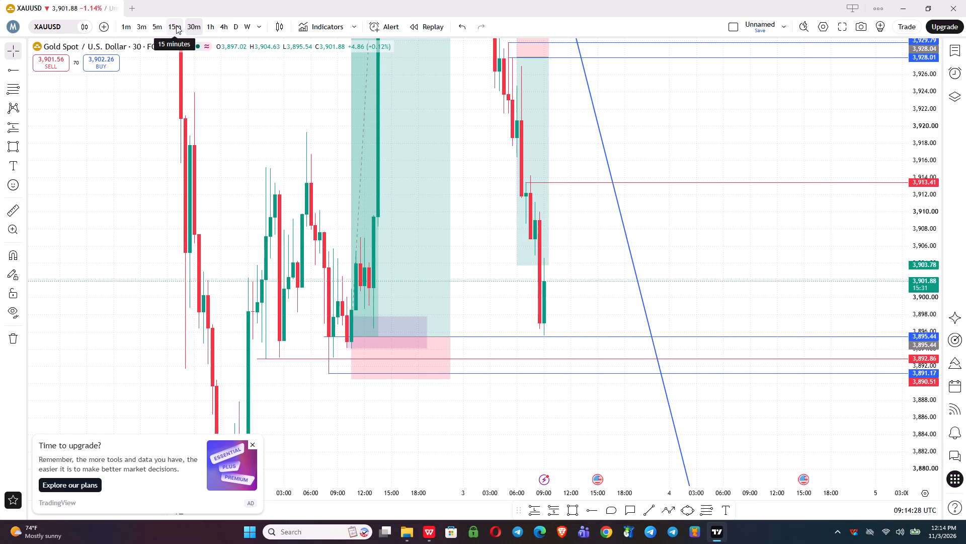
pyautogui.click(176, 25)
pyautogui.scroll(-4, 469, 403)
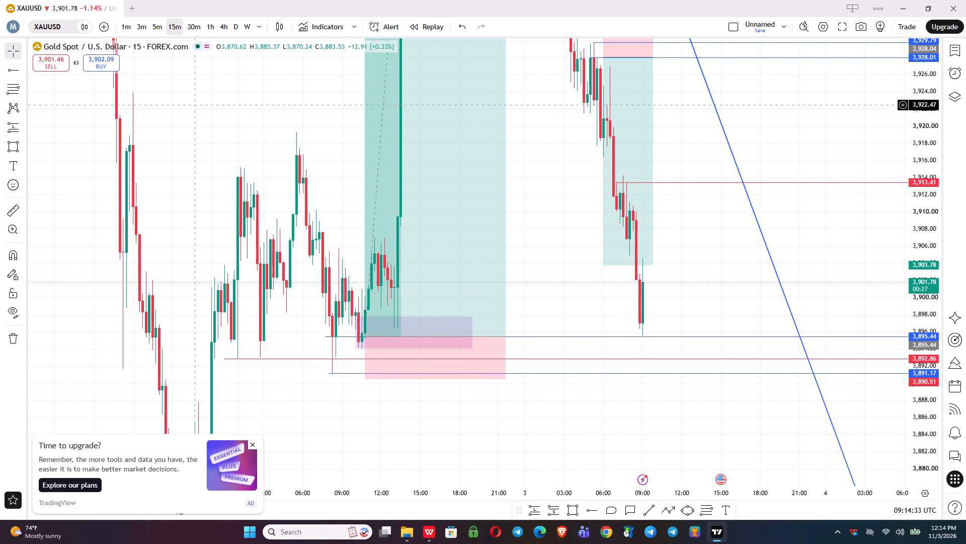
pyautogui.click(149, 28)
pyautogui.scroll(-3, 153, 64)
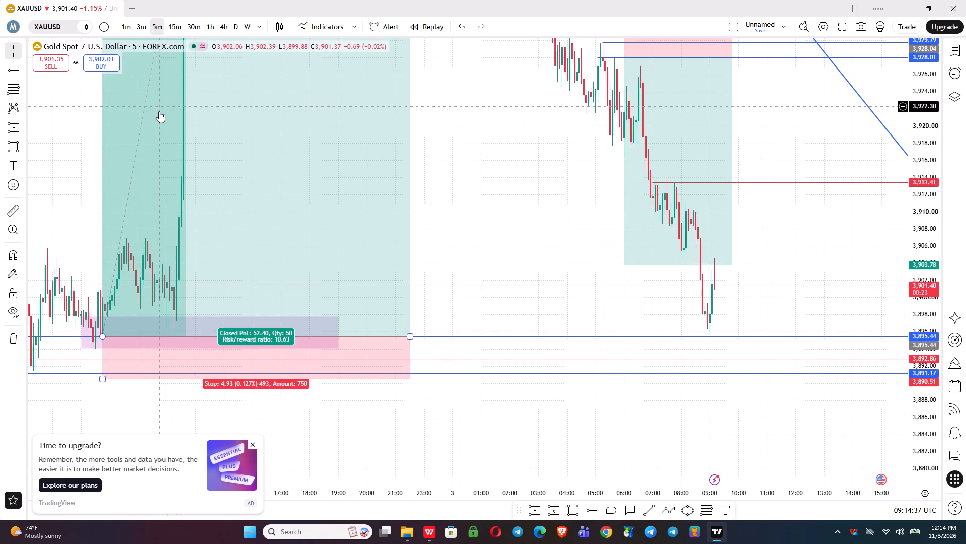
pyautogui.scroll(-3, 163, 142)
pyautogui.moveTo(172, 247); pyautogui.dragTo(225, 244)
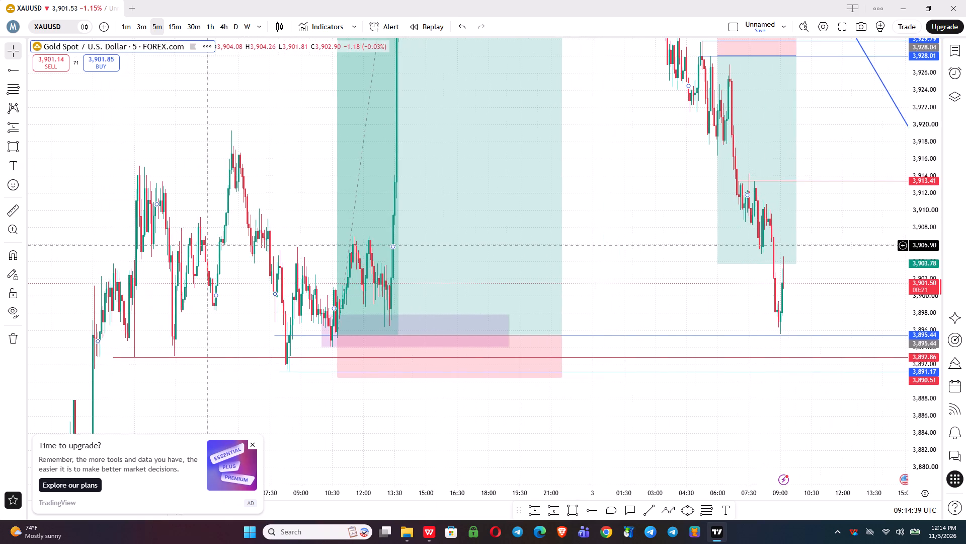
pyautogui.moveTo(225, 244); pyautogui.dragTo(255, 246)
# Inspect the price action leading into the purple entry zone on the 3-minute and 1-minute timeframes.
pyautogui.click(141, 28)
pyautogui.scroll(-1, 151, 56)
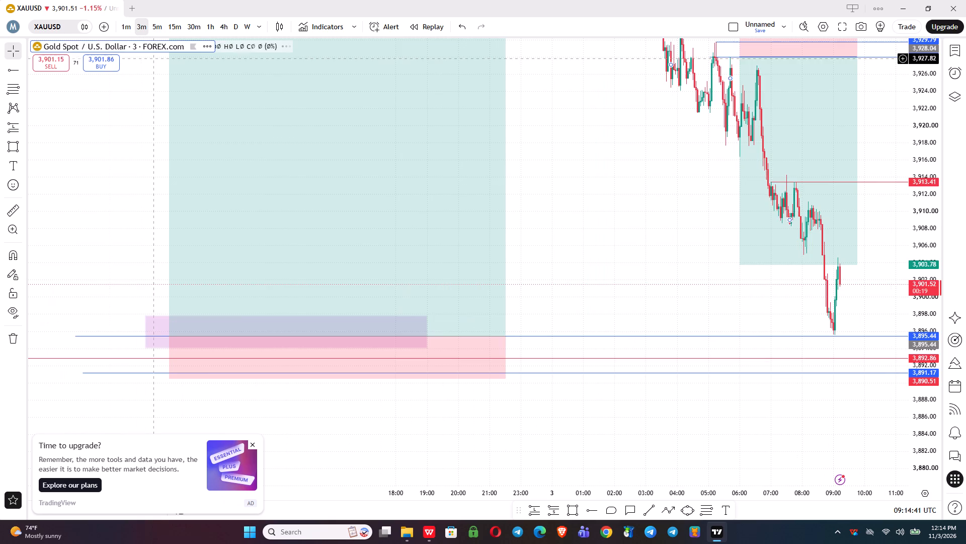
pyautogui.moveTo(109, 195); pyautogui.dragTo(282, 193)
pyautogui.scroll(1, 70, 122)
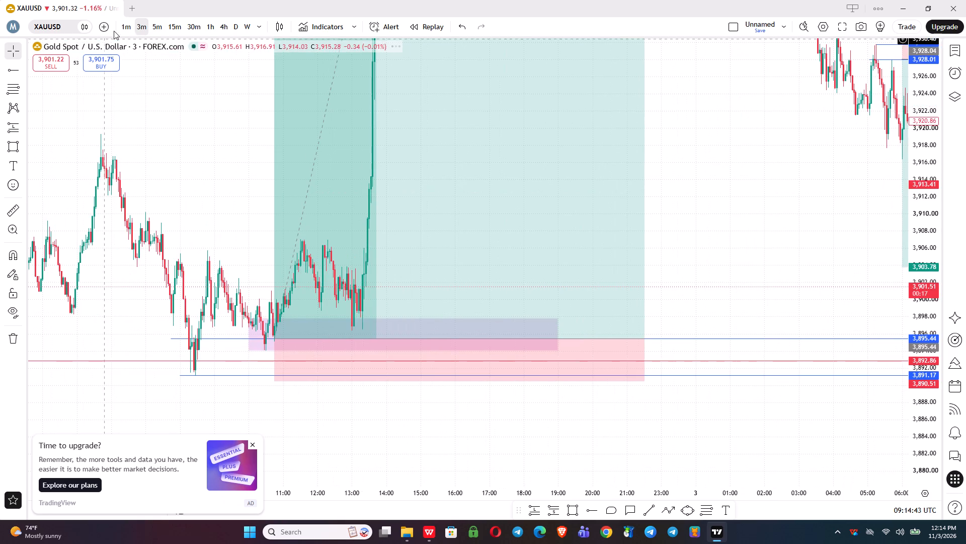
pyautogui.click(119, 24)
pyautogui.scroll(-8, 134, 136)
pyautogui.scroll(-4, 130, 208)
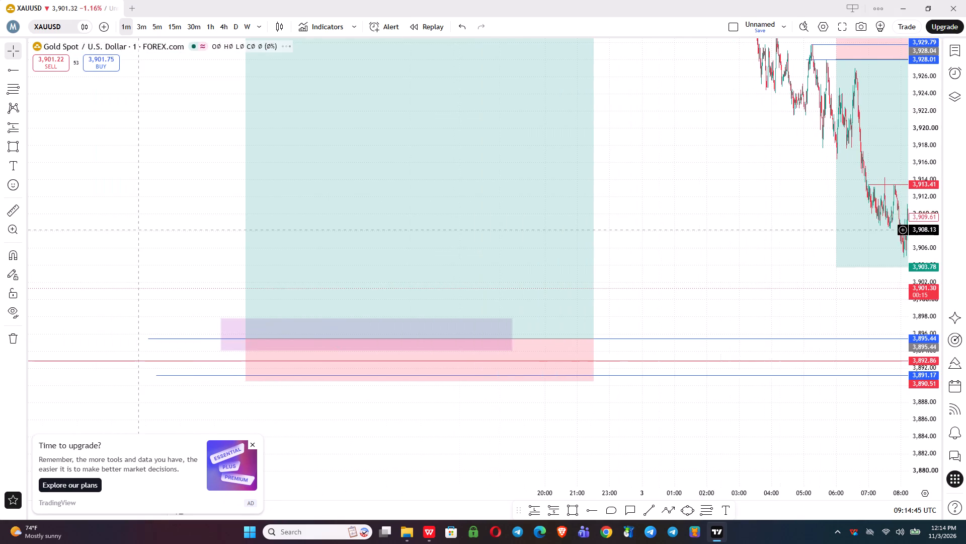
pyautogui.moveTo(170, 217); pyautogui.dragTo(430, 242)
pyautogui.scroll(10, 235, 212)
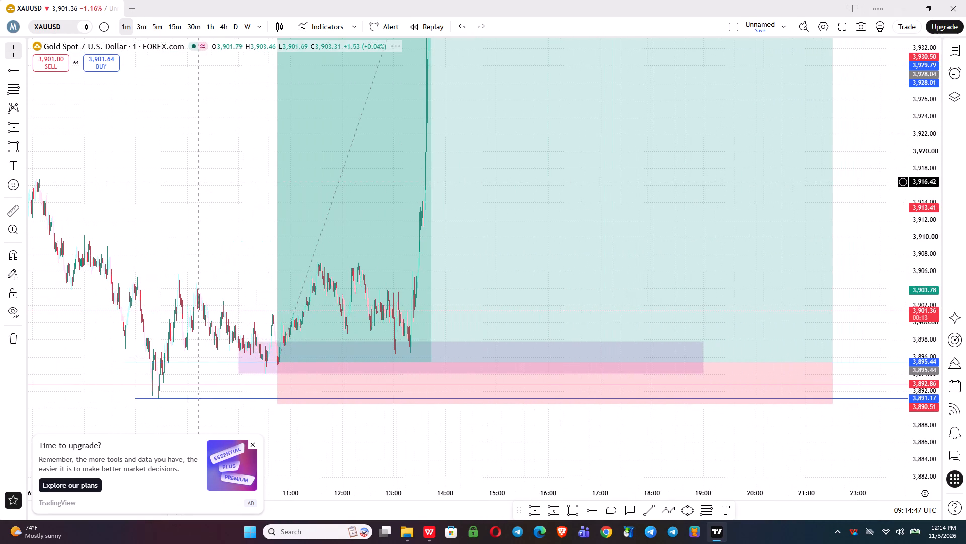
pyautogui.moveTo(121, 230); pyautogui.dragTo(314, 220)
pyautogui.scroll(4, 217, 191)
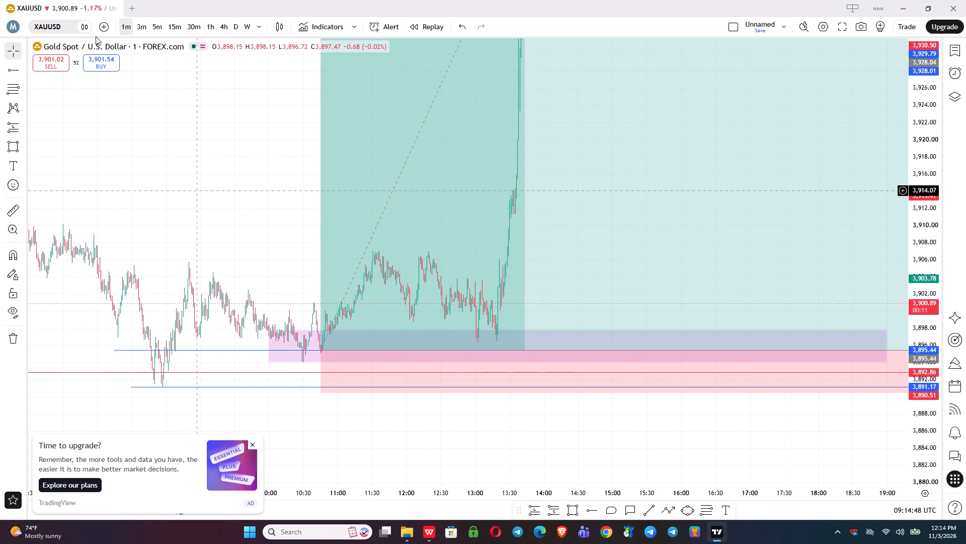
# Return XAUUSD to the 1-hour timeframe, reset the chart view and review the projected path to the 3,870.26 level.
pyautogui.click(159, 23)
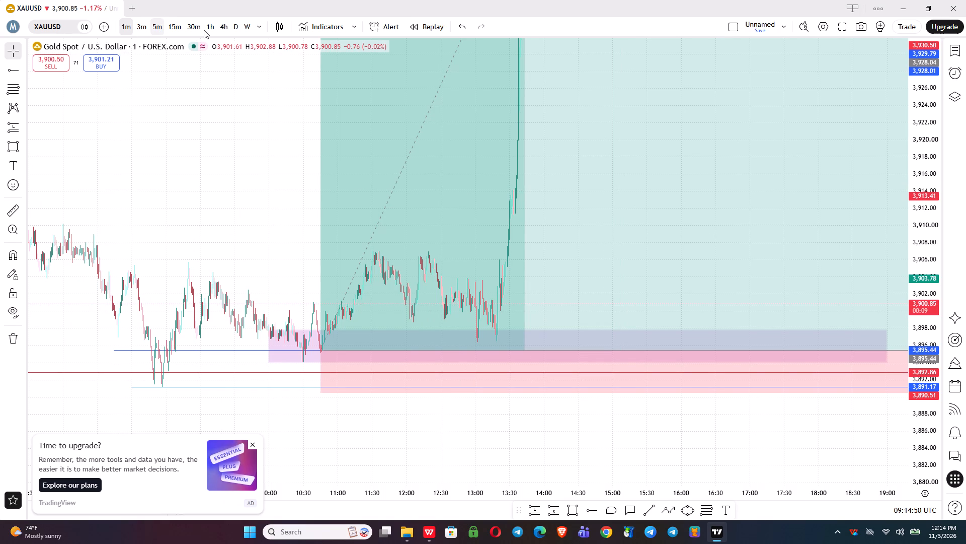
pyautogui.click(207, 28)
pyautogui.rightClick(503, 156)
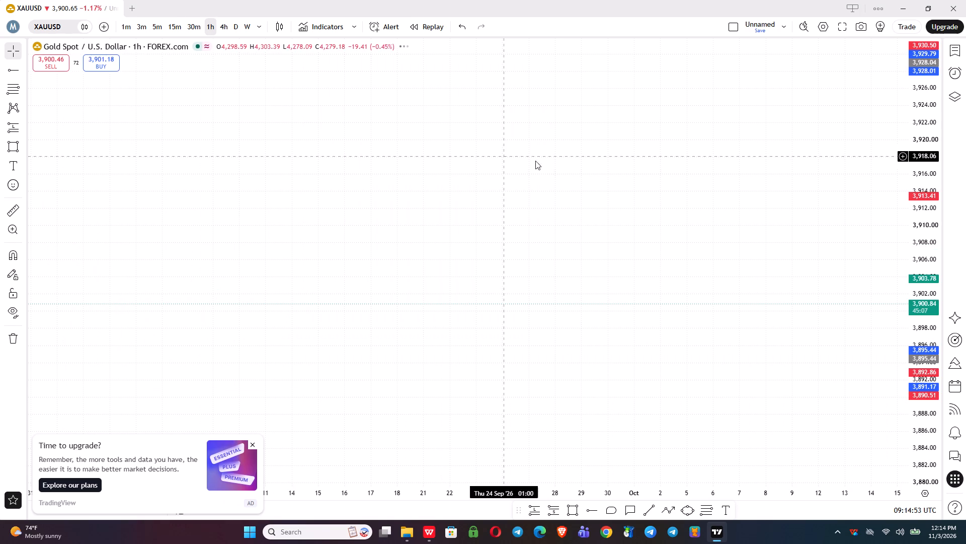
pyautogui.click(539, 164)
pyautogui.moveTo(768, 252); pyautogui.dragTo(677, 231)
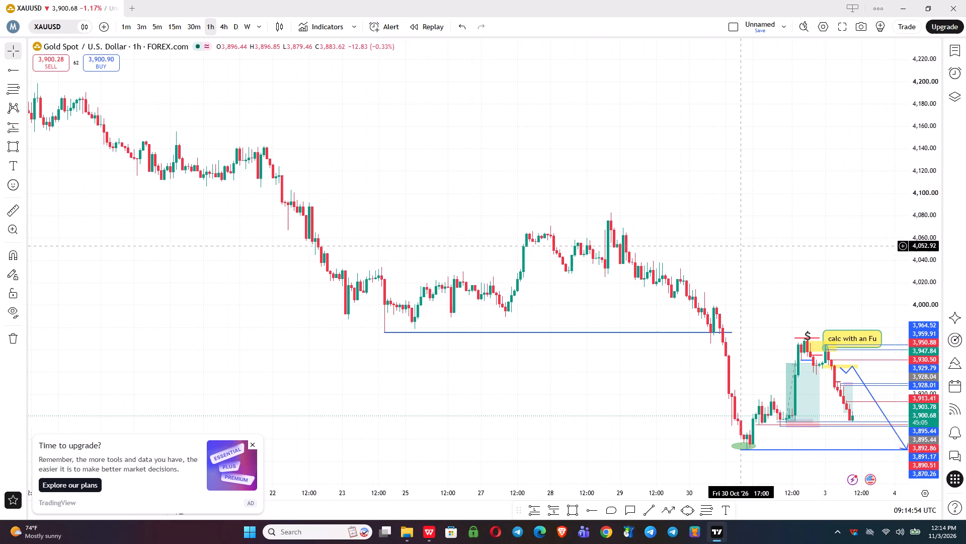
pyautogui.moveTo(677, 231); pyautogui.dragTo(575, 183)
# Show the watchlist again.
pyautogui.click(952, 45)
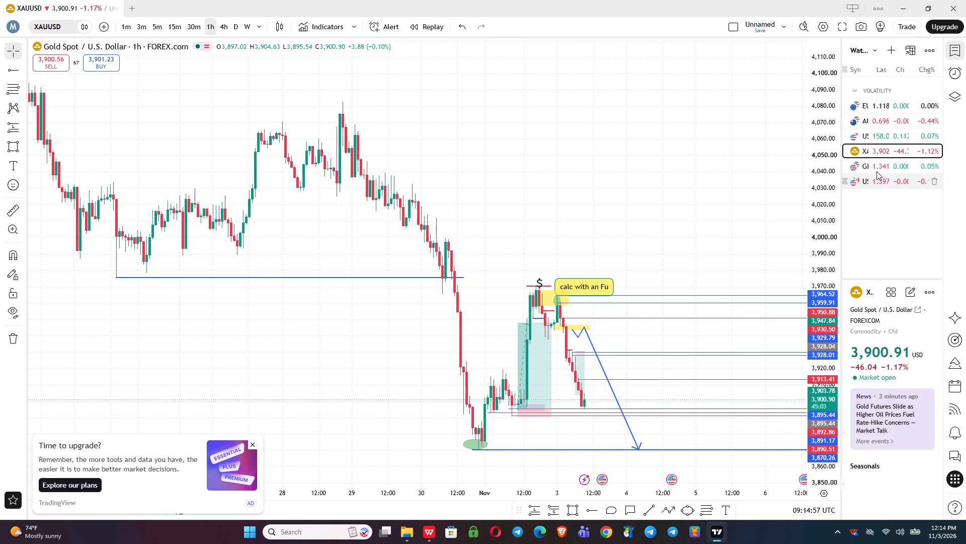
# Switch the chart to GBPUSD and examine the 1-hour price action around the yellow and blue zones and the $ level.
pyautogui.click(876, 171)
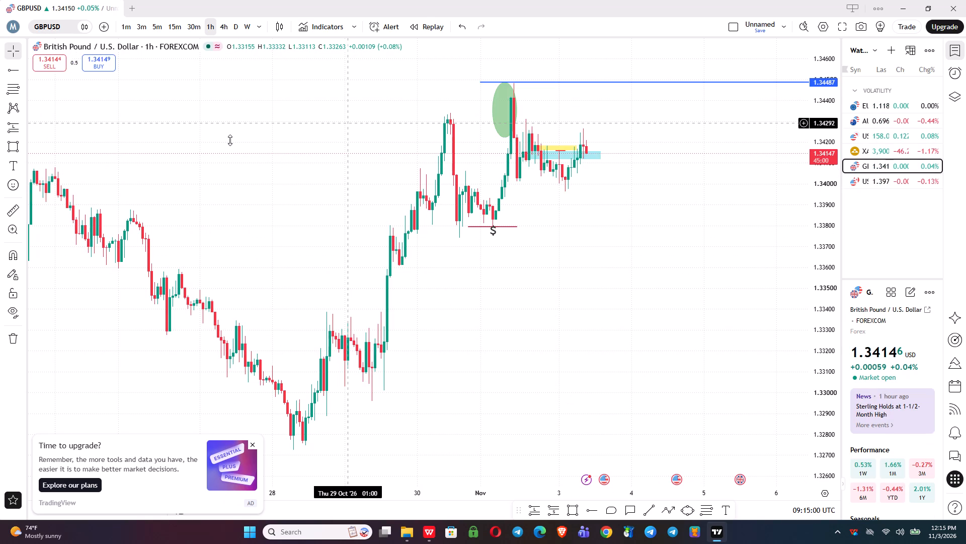
pyautogui.moveTo(823, 359); pyautogui.dragTo(777, 157)
pyautogui.moveTo(686, 214); pyautogui.dragTo(643, 376)
pyautogui.moveTo(544, 282); pyautogui.dragTo(544, 285)
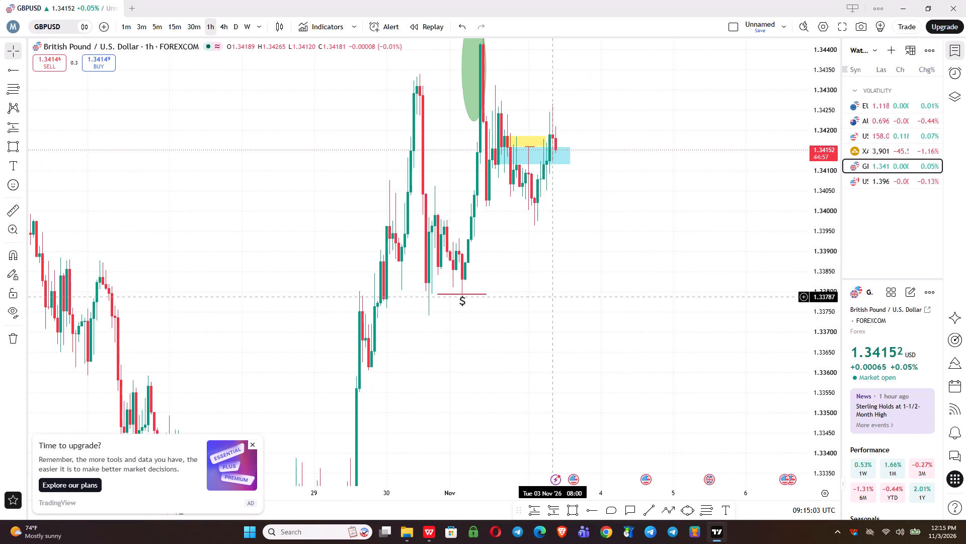
pyautogui.moveTo(544, 285); pyautogui.dragTo(548, 321)
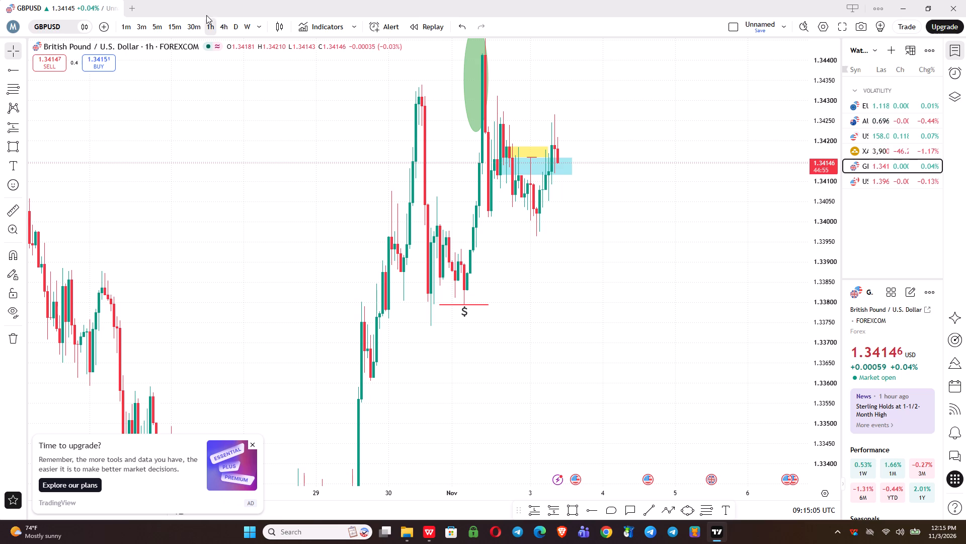
# Examine GBPUSD's marked high, zones and $ level on the 4-hour and daily timeframes, ending back on the 4-hour.
pyautogui.click(227, 28)
pyautogui.scroll(3, 450, 273)
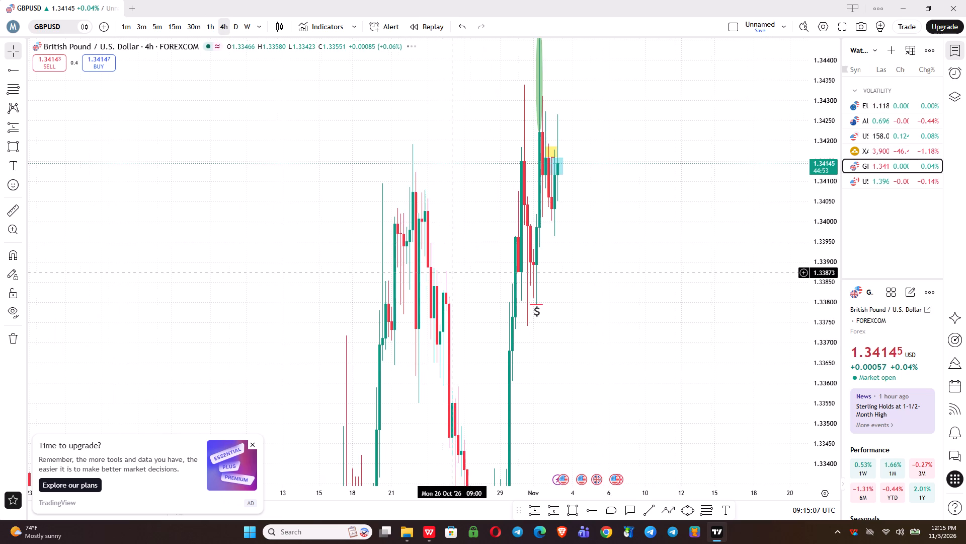
pyautogui.scroll(3, 489, 274)
pyautogui.moveTo(480, 262); pyautogui.dragTo(512, 318)
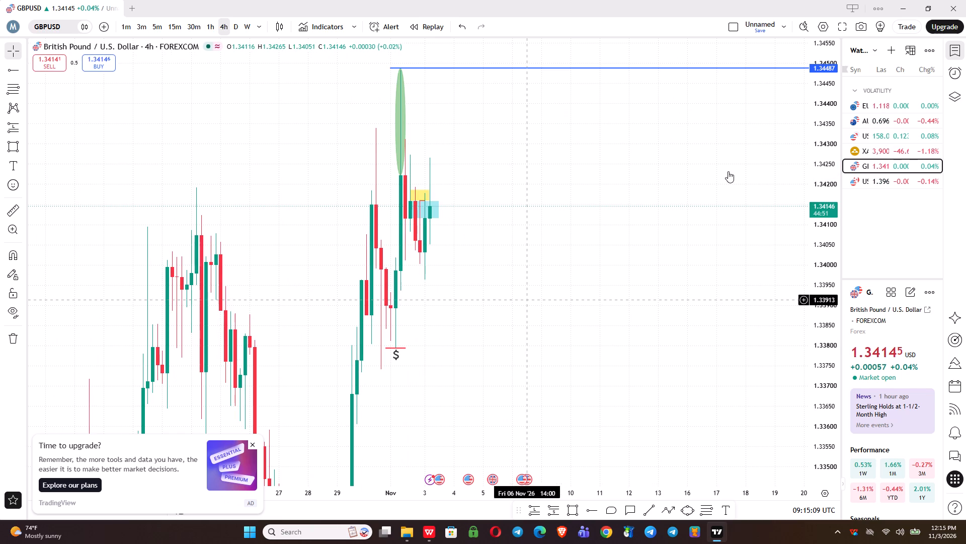
pyautogui.moveTo(819, 82); pyautogui.dragTo(794, 282)
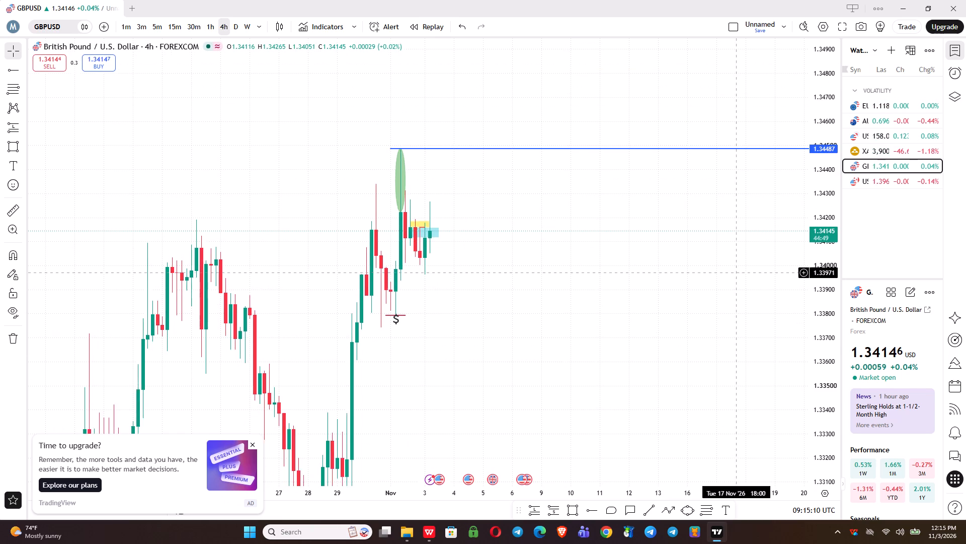
pyautogui.scroll(-3, 562, 290)
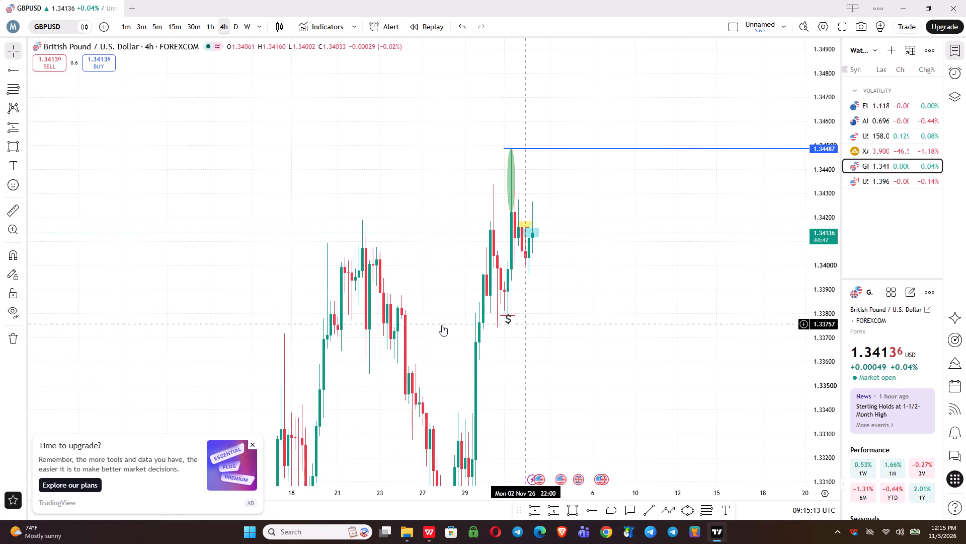
pyautogui.click(233, 28)
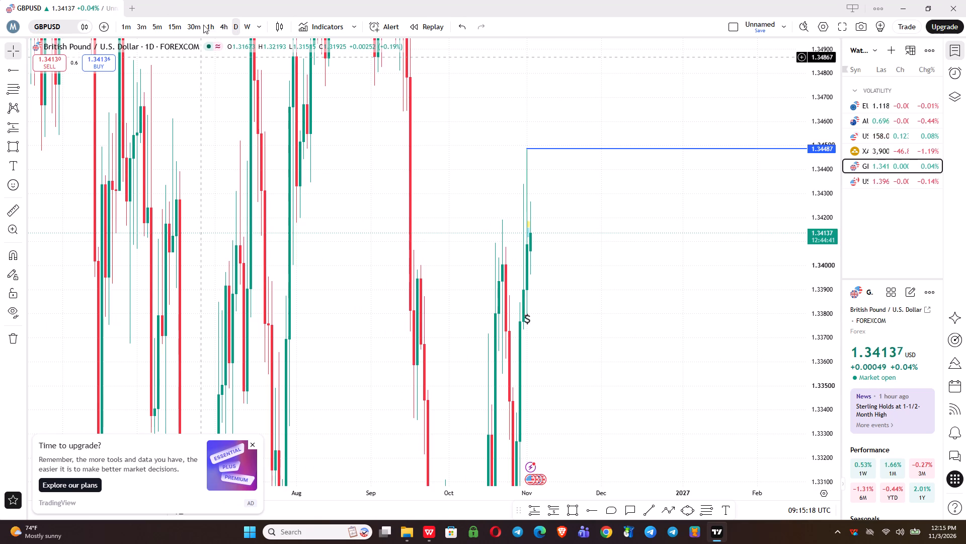
pyautogui.click(220, 29)
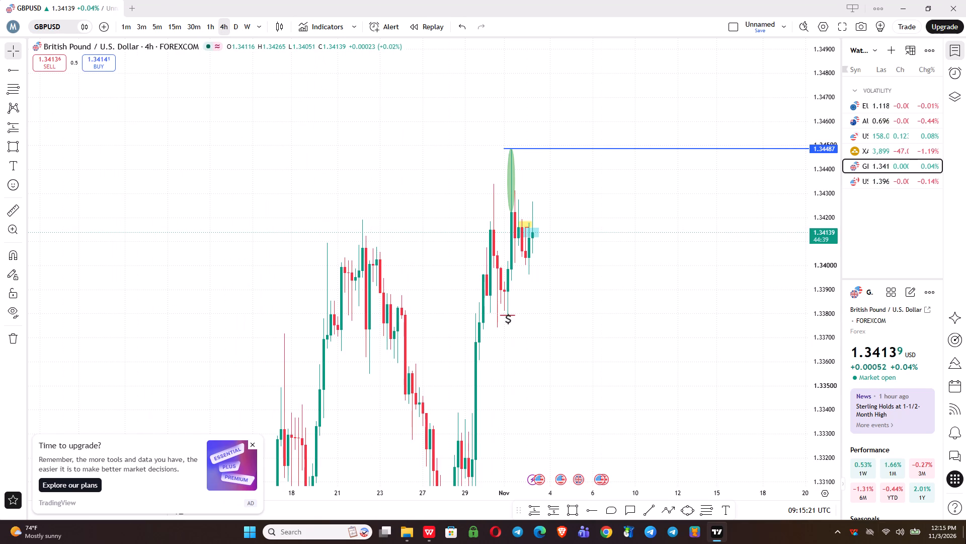
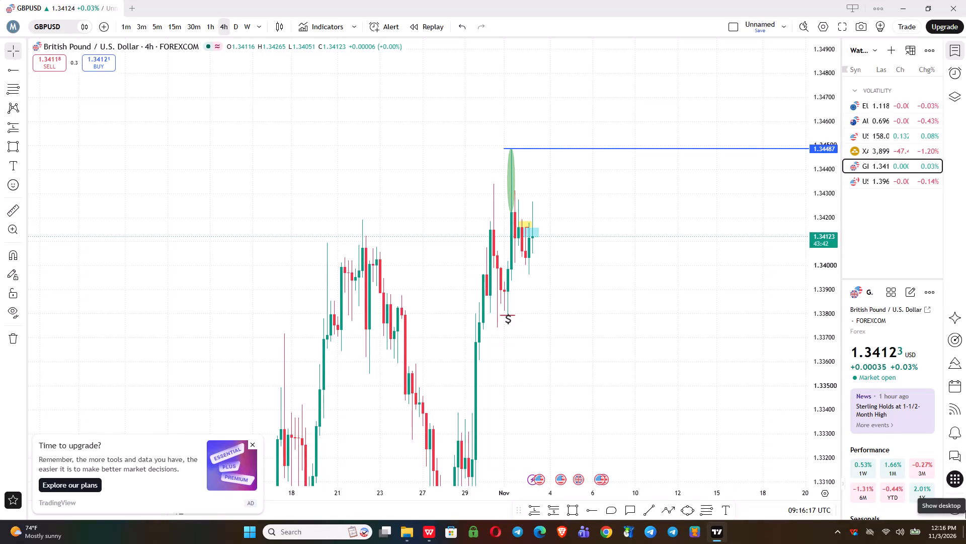
# Switch the chart to USDCAD and view the 4-hour price action around the purple zone and the $ levels.
pyautogui.click(883, 181)
pyautogui.scroll(-4, 569, 424)
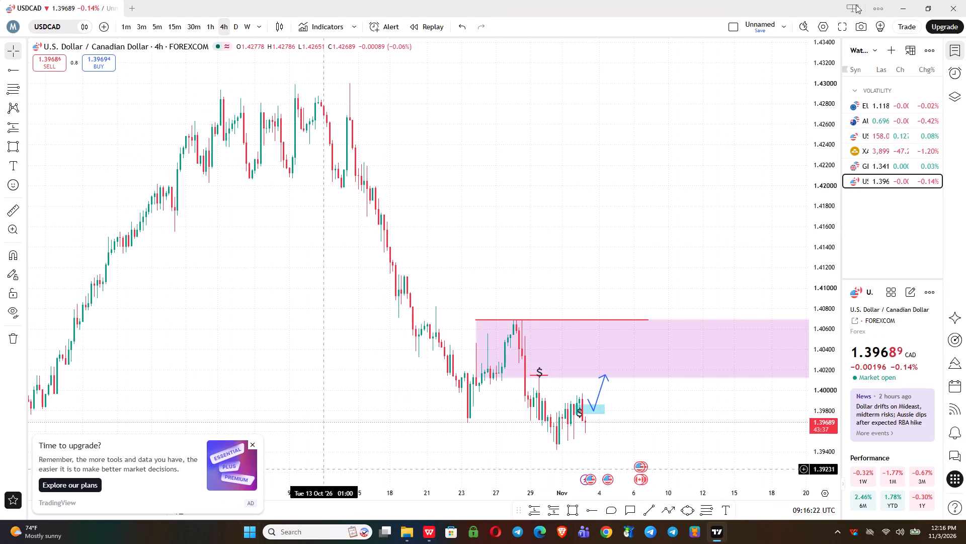
# Minimise the TradingView window and launch Loggy3 from the desktop.
pyautogui.click(898, 8)
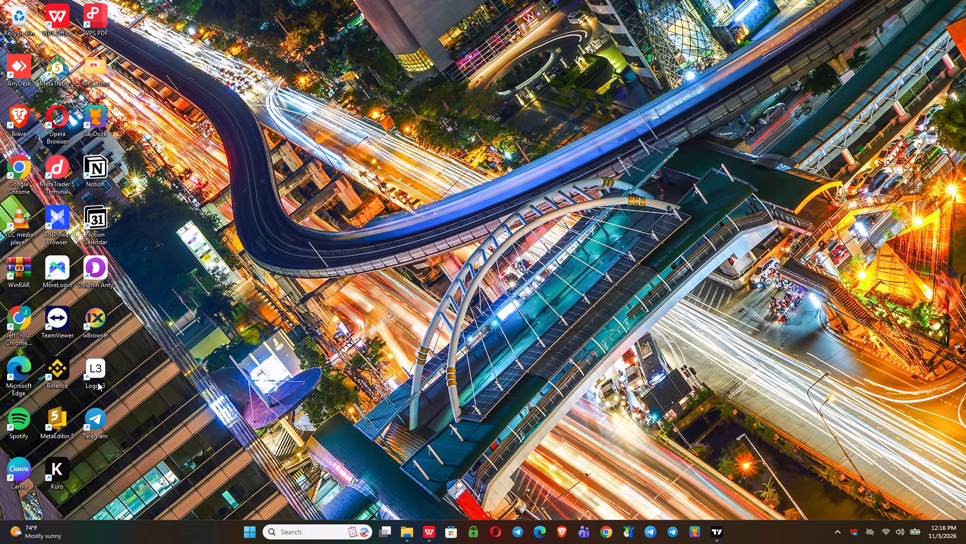
pyautogui.click(98, 373)
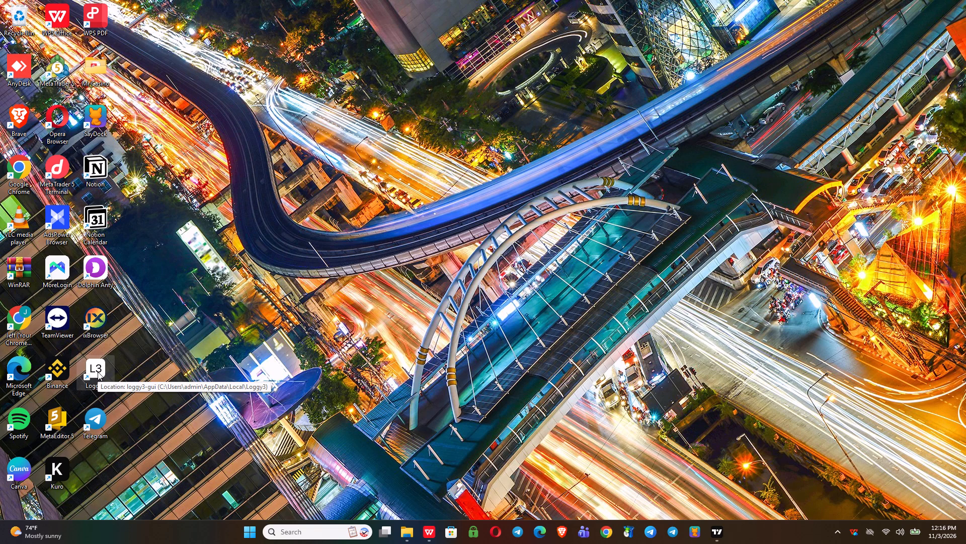
pyautogui.doubleClick(99, 363)
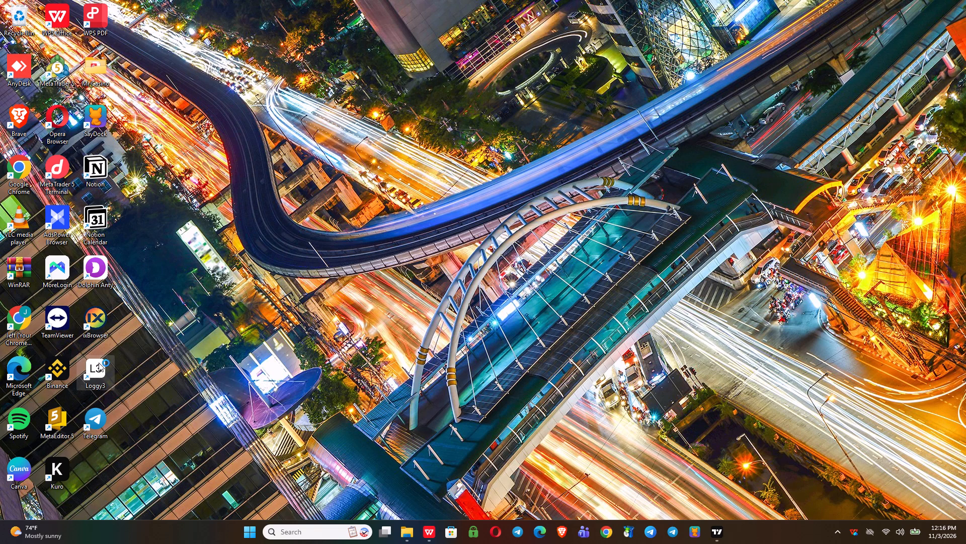